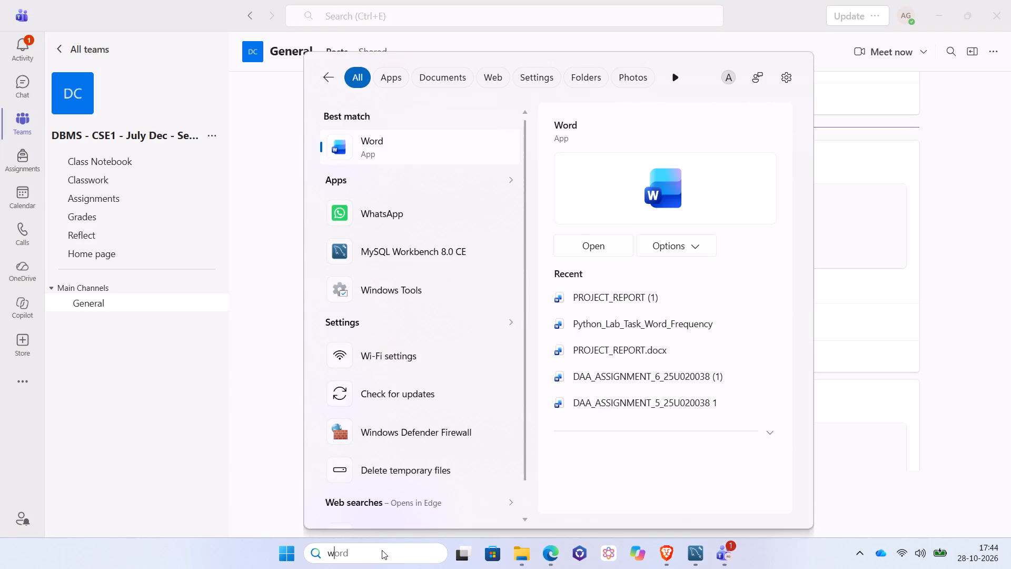
# Search Windows for "word", open the Word app and create a new blank document.
pyautogui.press('p')
pyautogui.press('BackSpace')
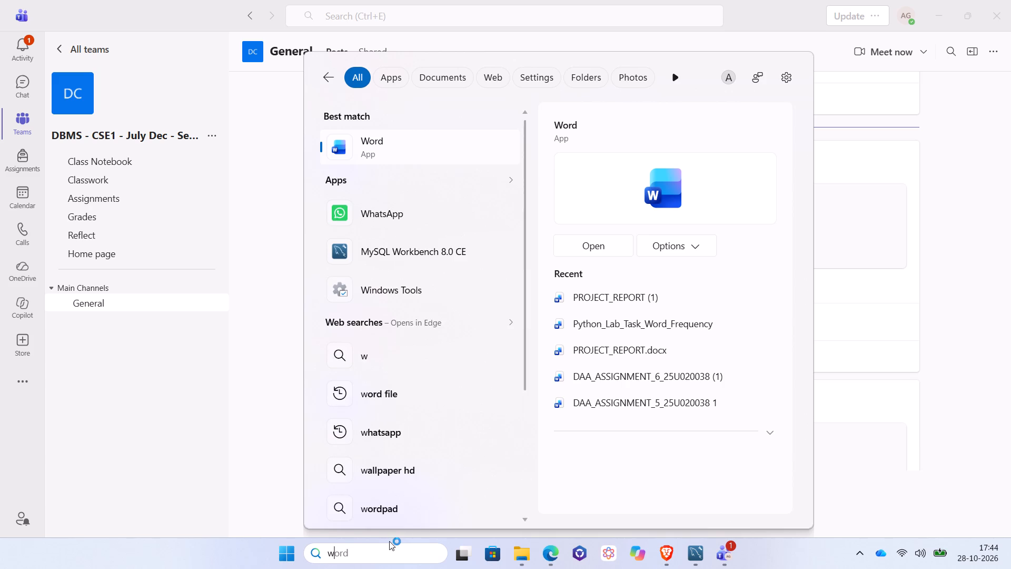
pyautogui.write('ord')
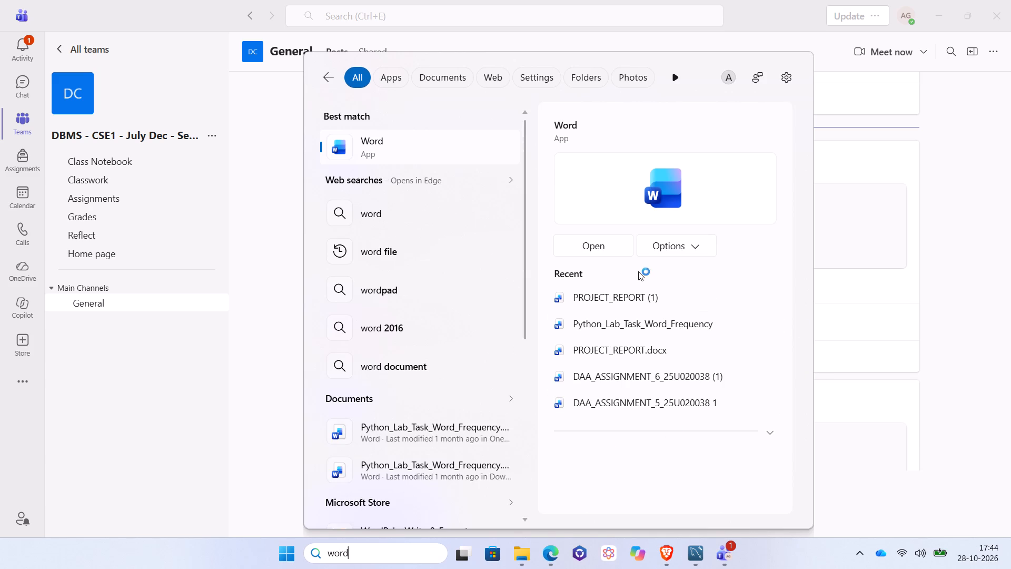
pyautogui.doubleClick(610, 249)
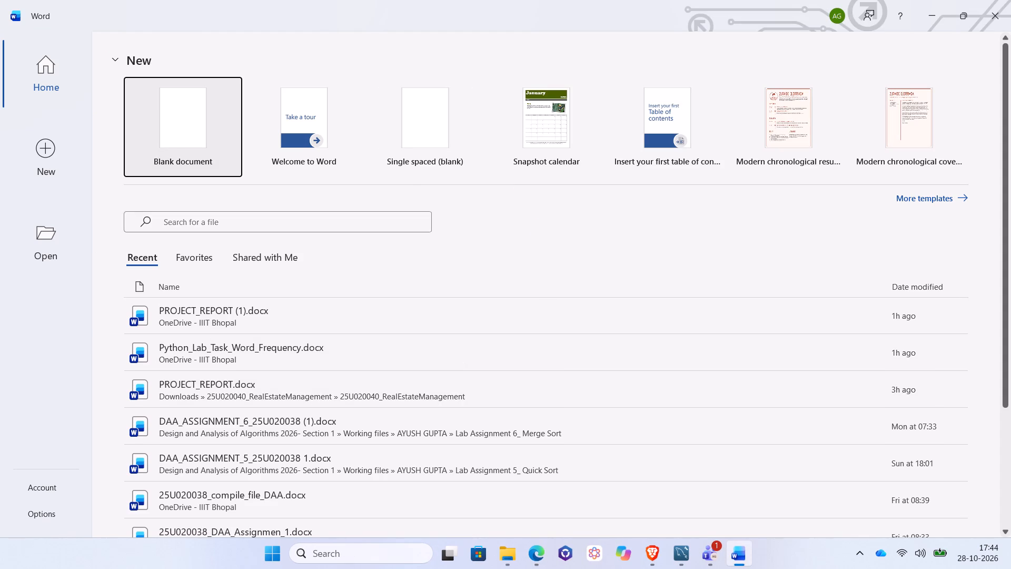
pyautogui.click(173, 90)
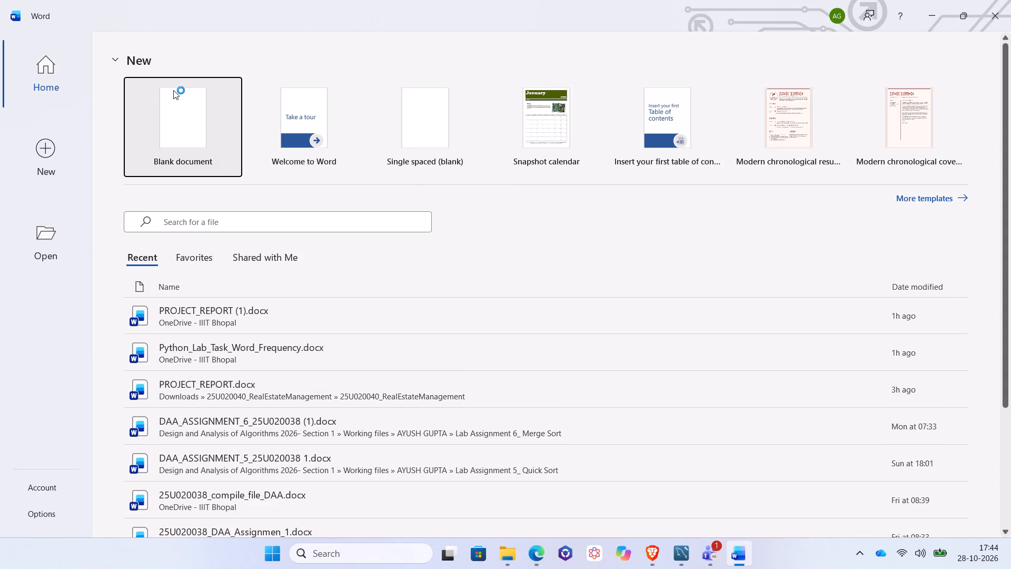
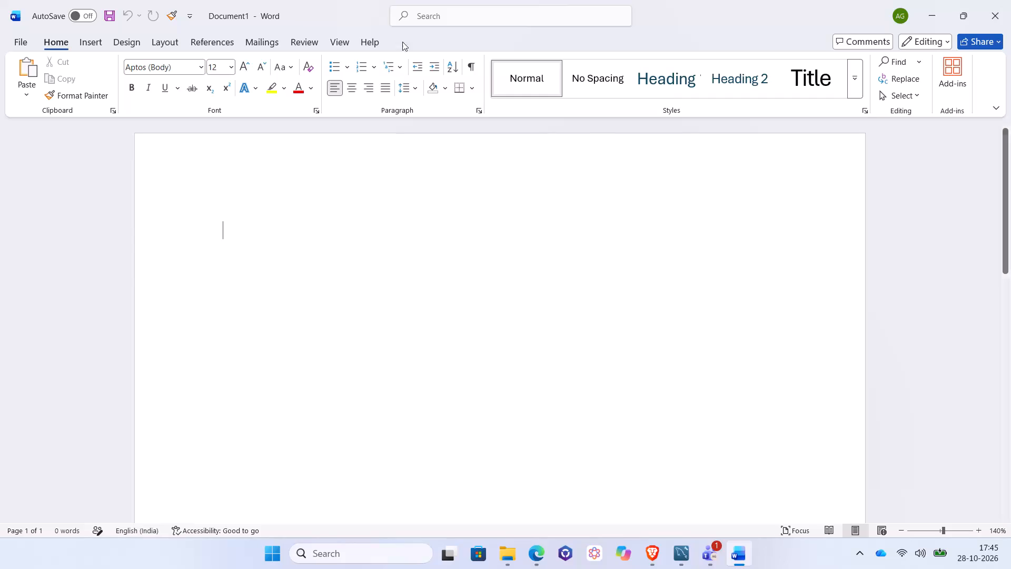
# Turn on AutoSave for the blank document, choosing the OneDrive - IIIT Bhopal account as the upload location.
pyautogui.click(78, 10)
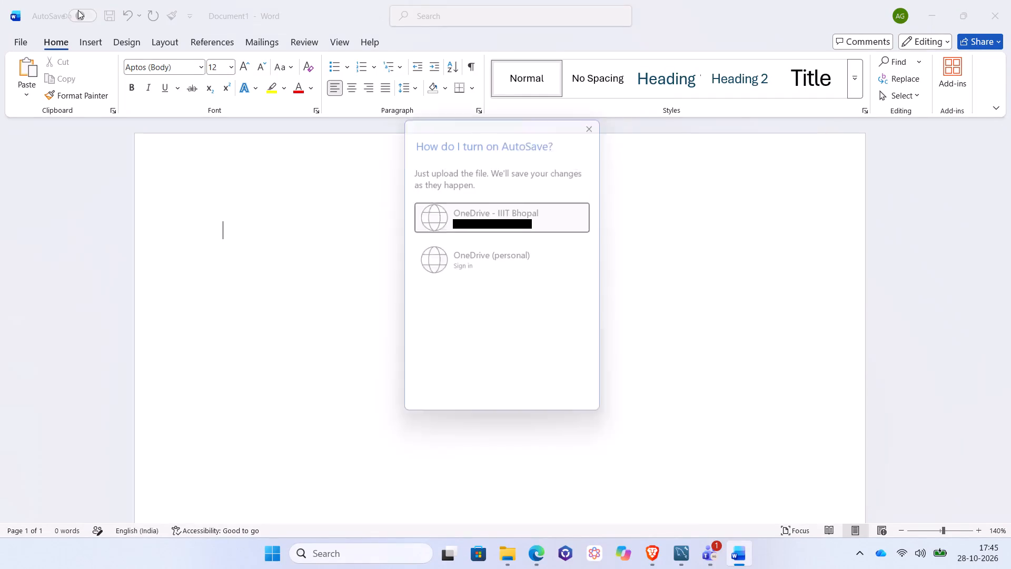
pyautogui.click(495, 221)
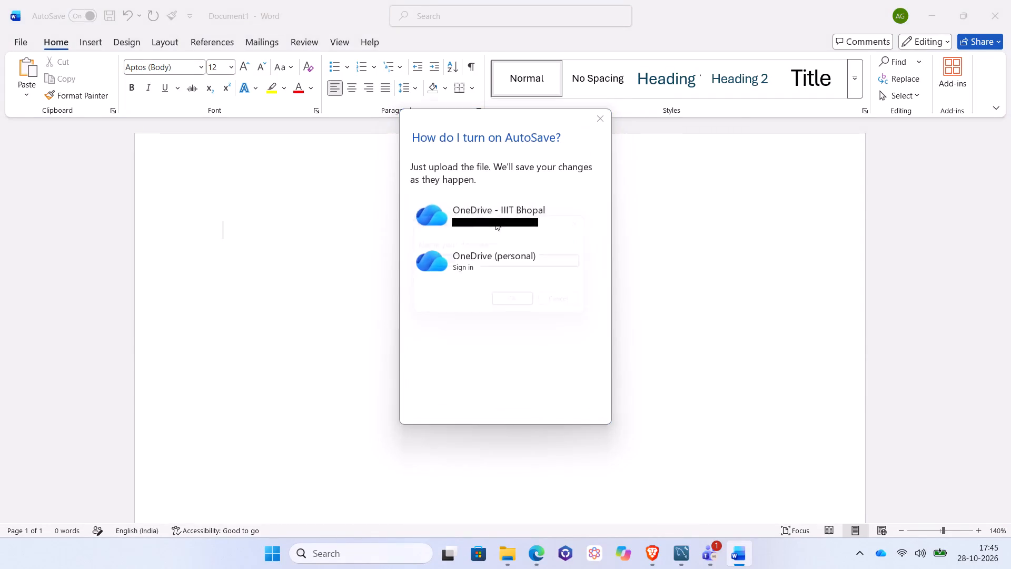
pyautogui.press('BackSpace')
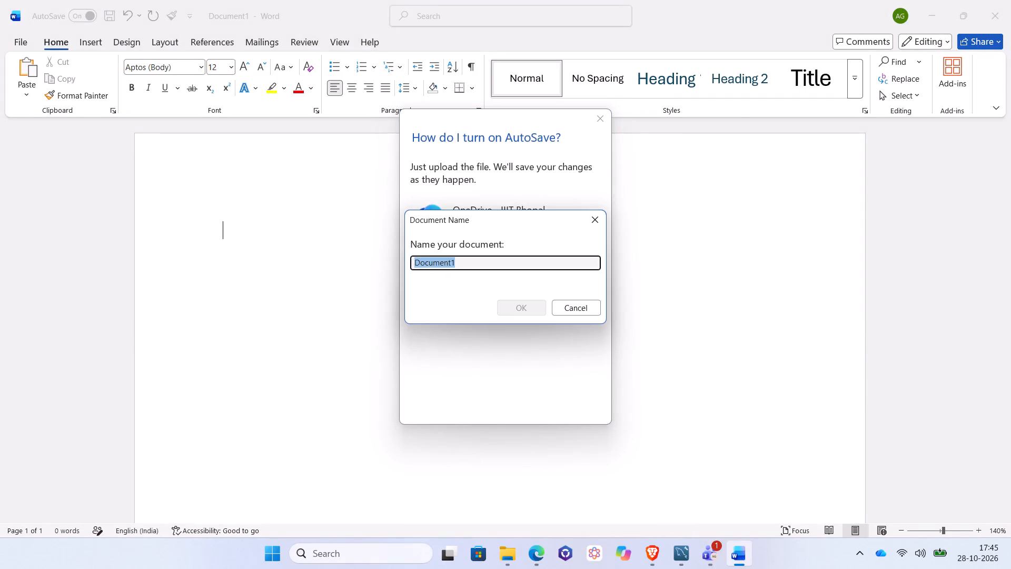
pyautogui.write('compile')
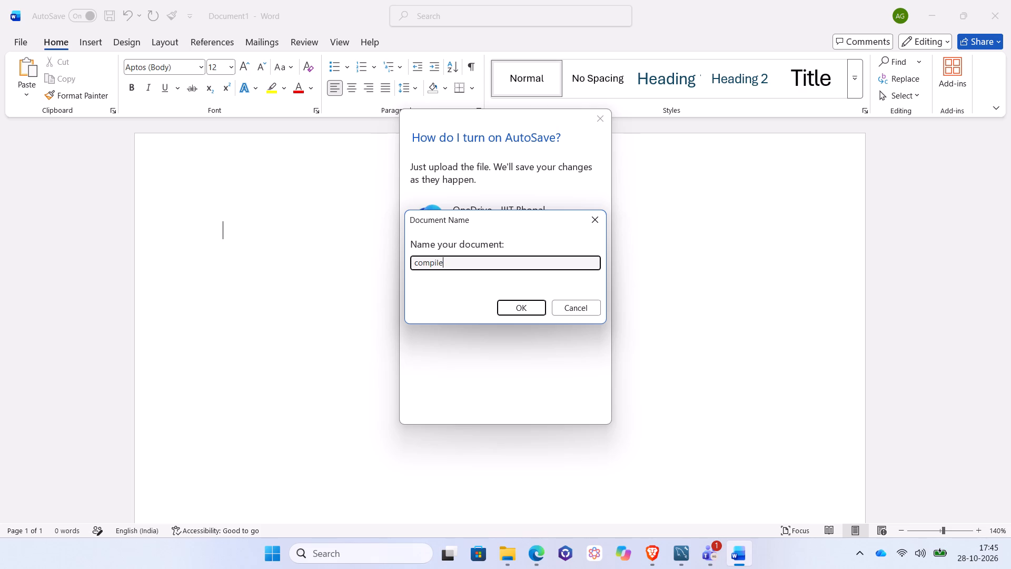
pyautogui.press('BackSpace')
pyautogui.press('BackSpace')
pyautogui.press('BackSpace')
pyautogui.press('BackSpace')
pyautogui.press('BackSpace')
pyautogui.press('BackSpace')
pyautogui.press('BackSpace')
# Name the document with the student roll number followed by _DBMS_Compile_file and save it to OneDrive.
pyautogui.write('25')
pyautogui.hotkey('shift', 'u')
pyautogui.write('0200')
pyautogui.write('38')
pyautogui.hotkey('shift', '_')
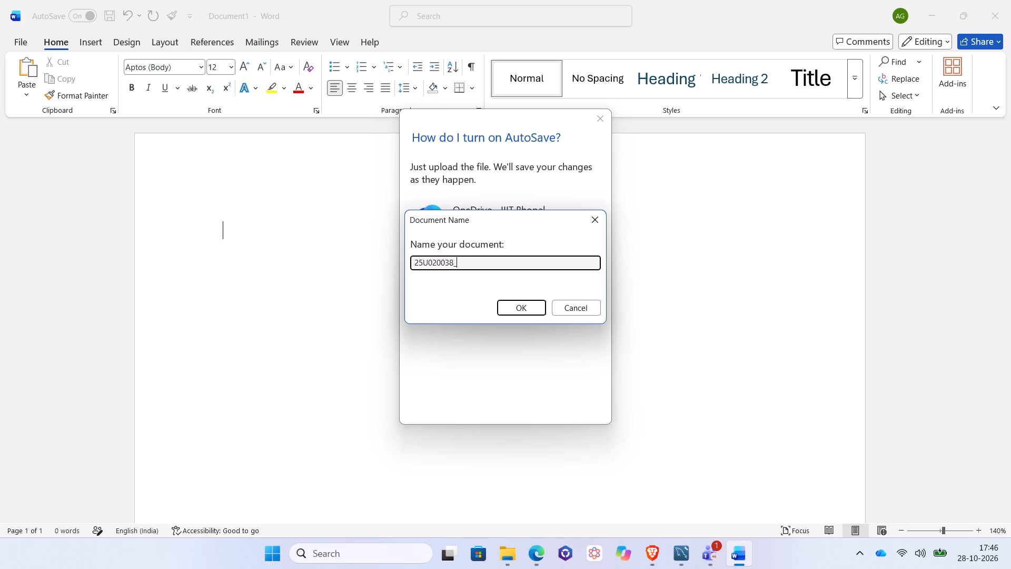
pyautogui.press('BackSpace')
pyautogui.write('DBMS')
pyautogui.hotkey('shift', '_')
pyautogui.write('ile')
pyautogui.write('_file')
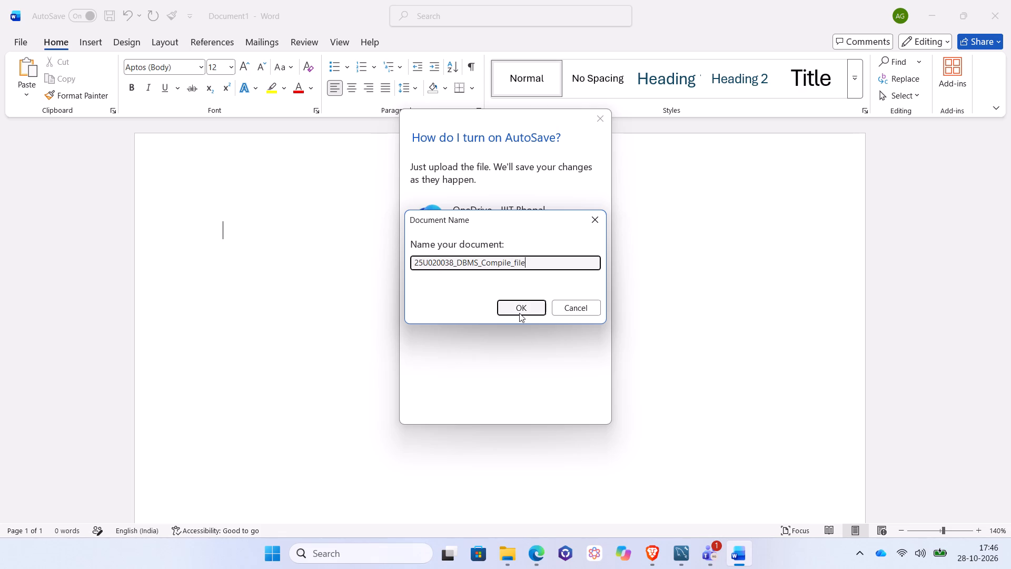
pyautogui.click(519, 313)
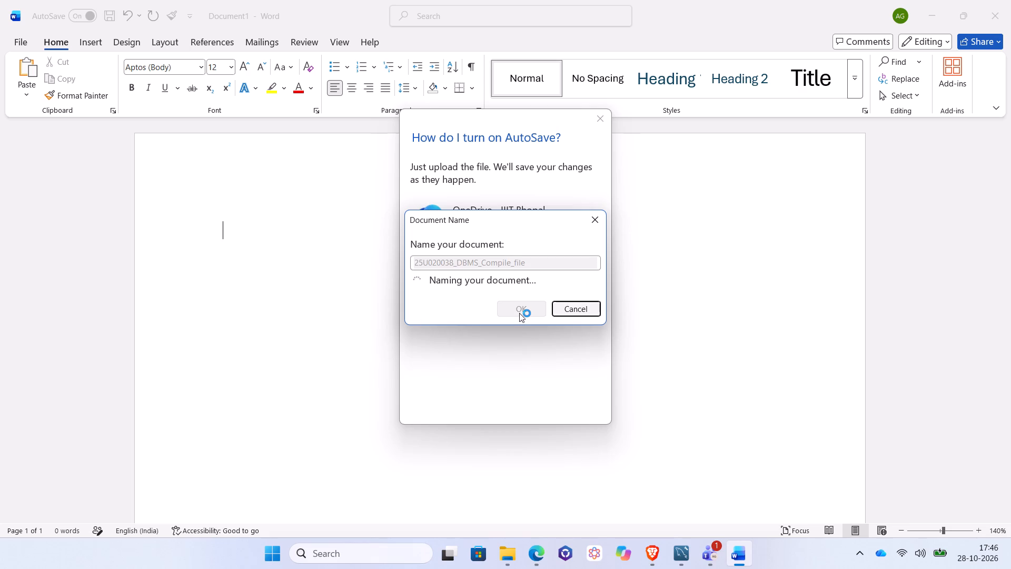
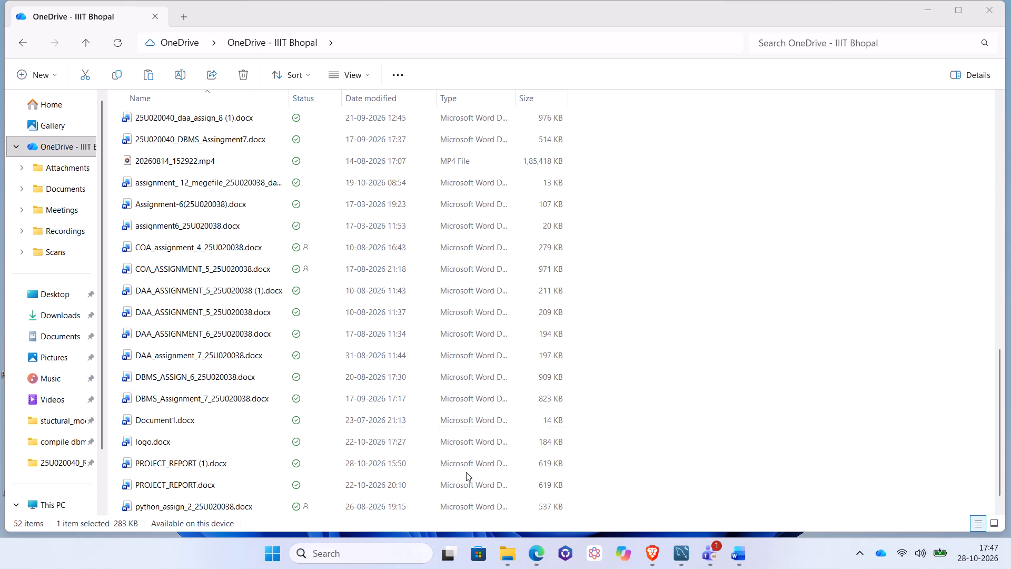
# Search the OneDrive - IIIT Bhopal folder for dbms and open the new DBMS_Compile_file document.
pyautogui.click(853, 41)
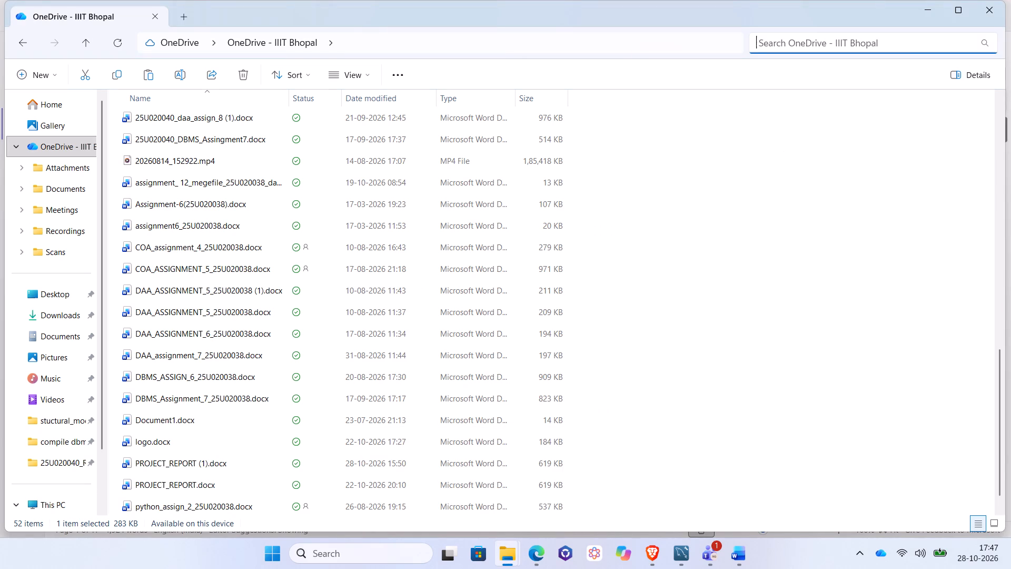
pyautogui.write('db')
pyautogui.write('ms')
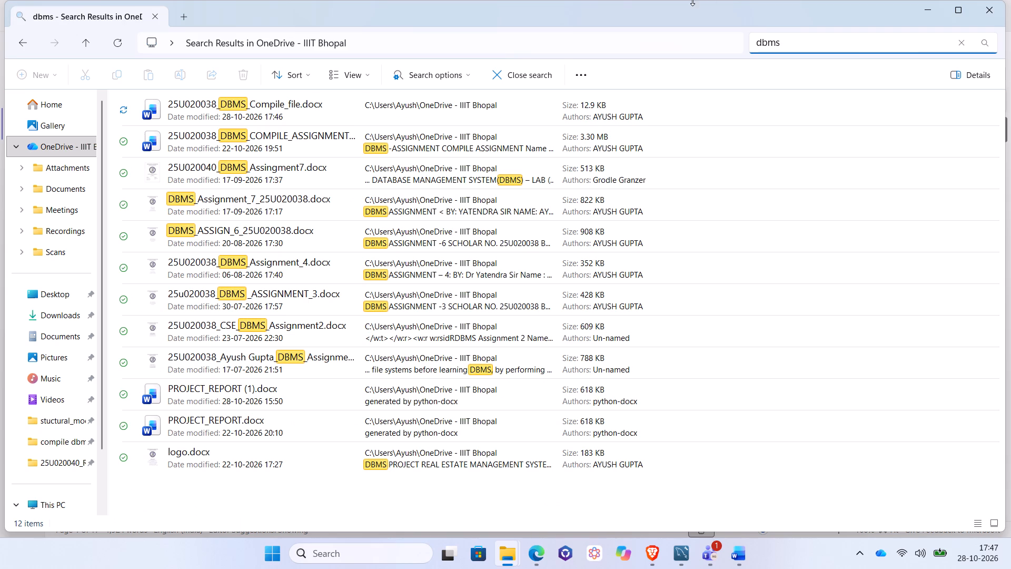
pyautogui.doubleClick(349, 111)
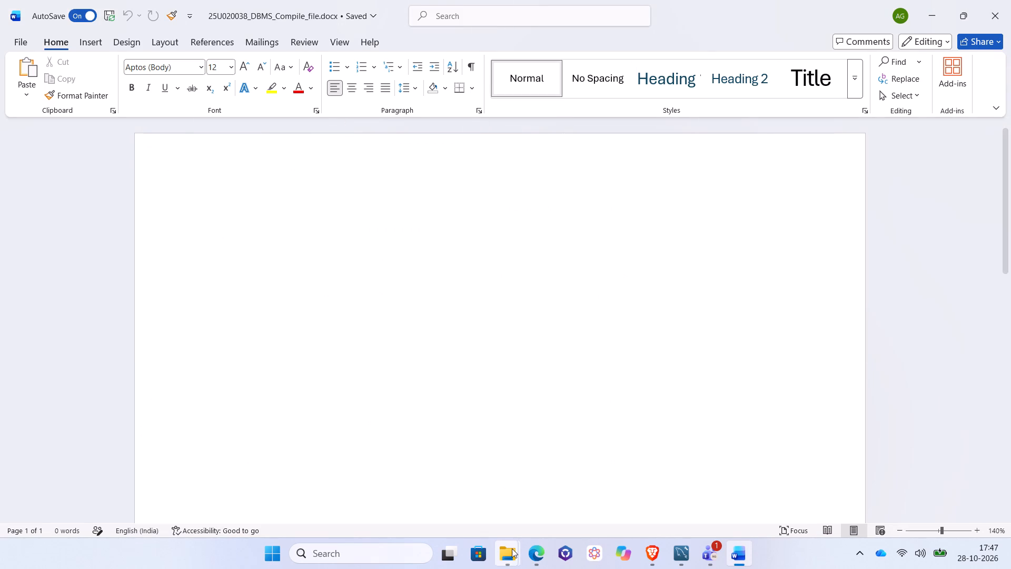
# From the File Explorer search results, open the DBMS_COMPILE_ASSIGNMENT_10 document, look through its code and output screenshots, and close it.
pyautogui.click(470, 474)
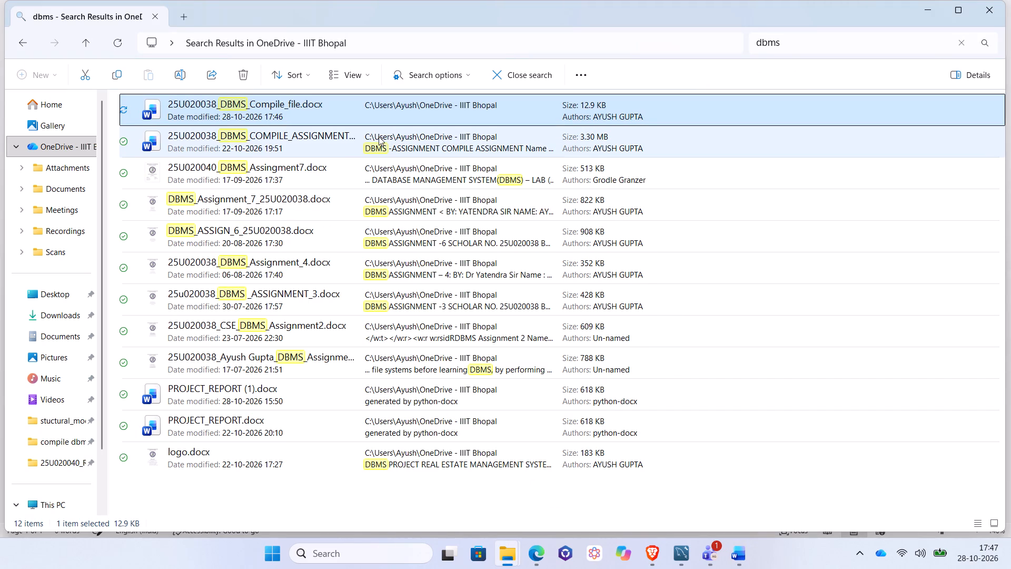
pyautogui.doubleClick(347, 134)
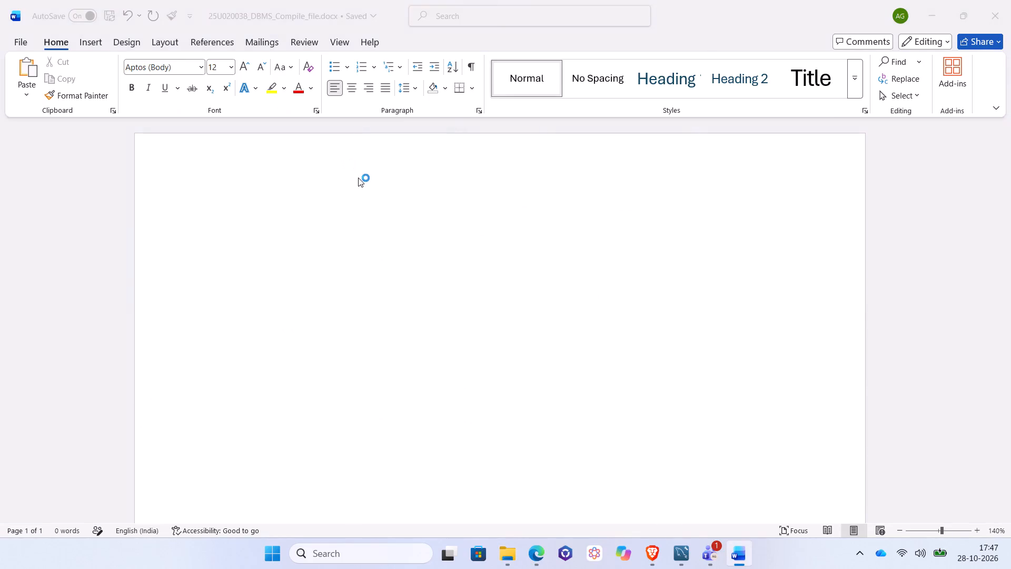
pyautogui.scroll(-7, 364, 251)
pyautogui.scroll(4, 364, 251)
pyautogui.scroll(-5, 364, 251)
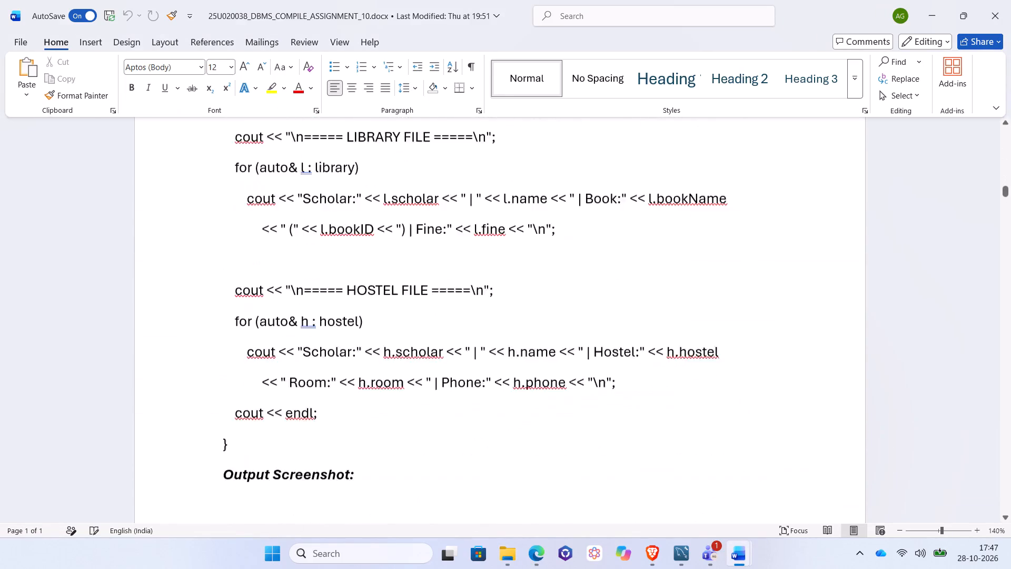
pyautogui.scroll(-6, 364, 251)
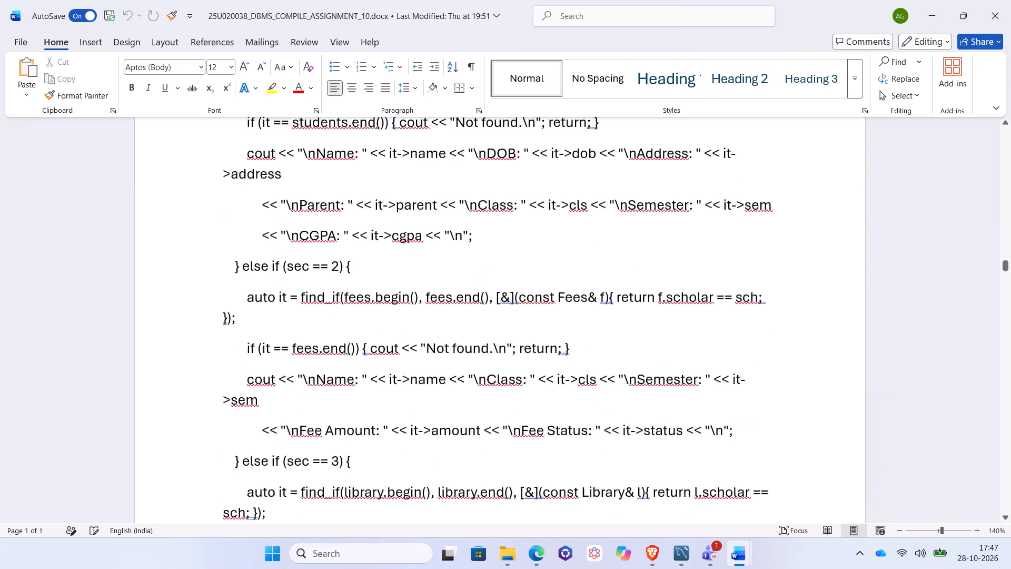
pyautogui.scroll(-7, 364, 251)
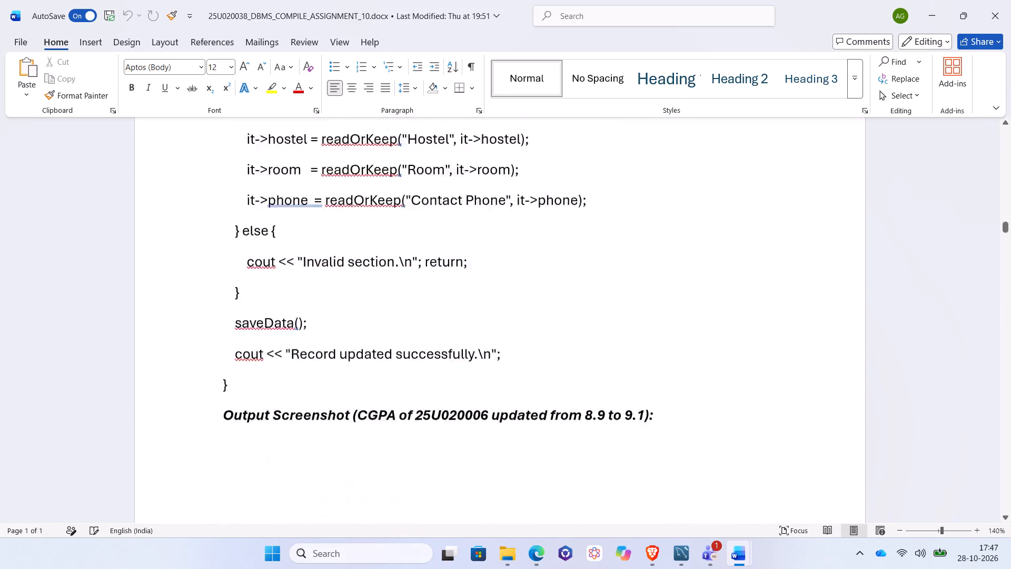
pyautogui.scroll(-8, 364, 251)
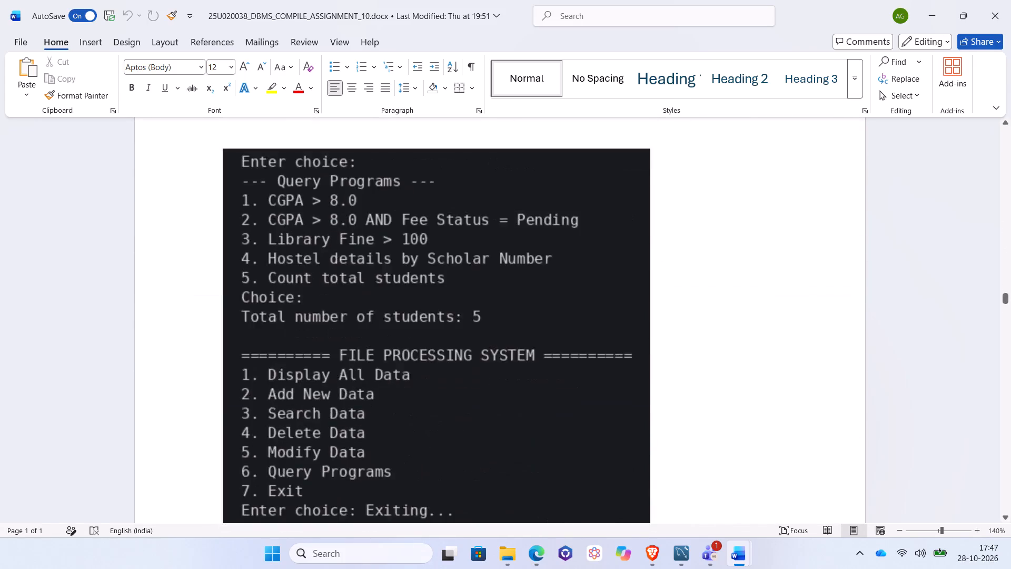
pyautogui.scroll(-16, 364, 251)
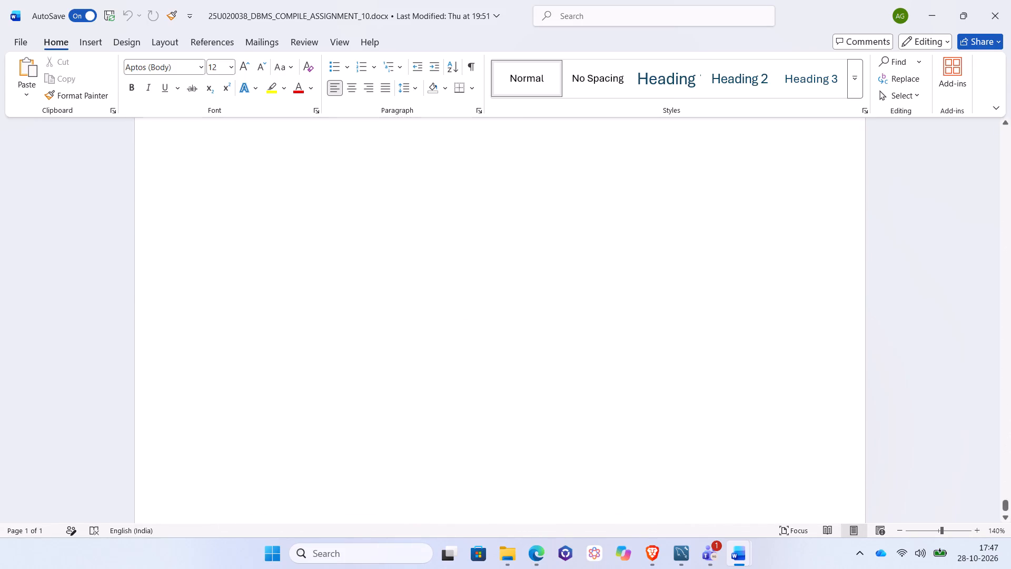
pyautogui.scroll(-4, 364, 251)
pyautogui.scroll(10, 364, 251)
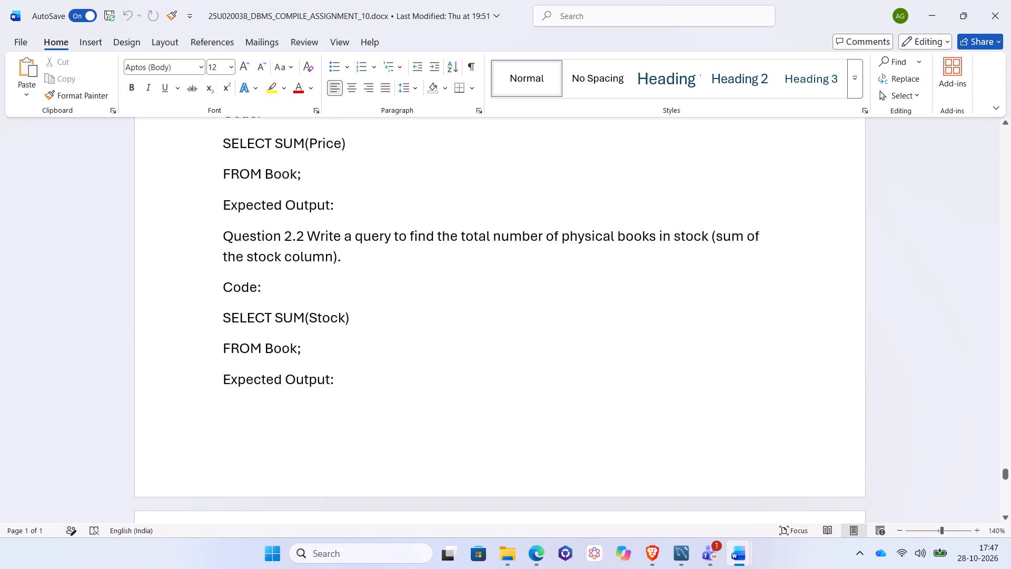
pyautogui.scroll(14, 364, 251)
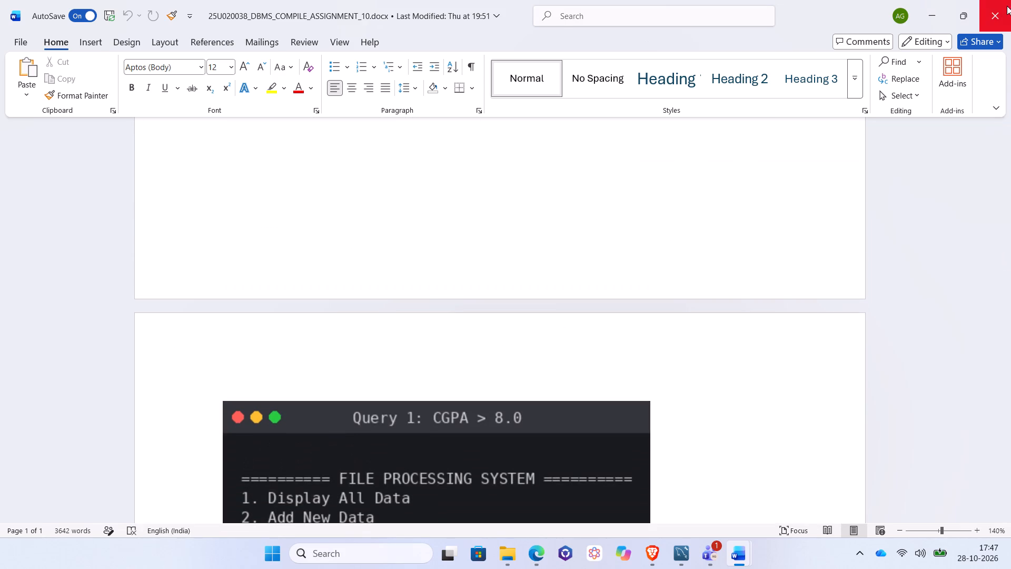
pyautogui.click(1007, 6)
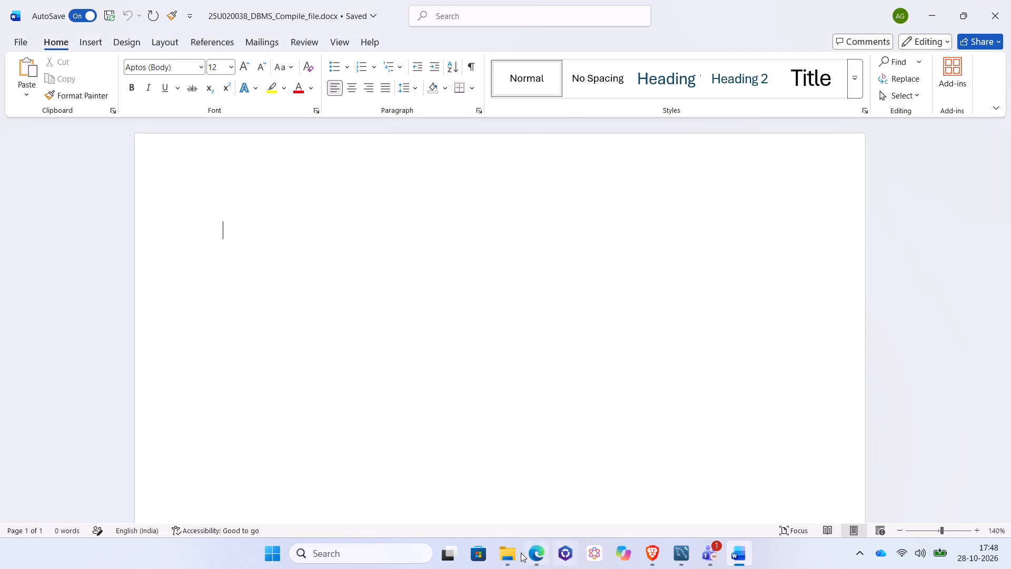
# Return to File Explorer, search the OneDrive folder for dbms_assignment1, and clear the search.
pyautogui.click(503, 560)
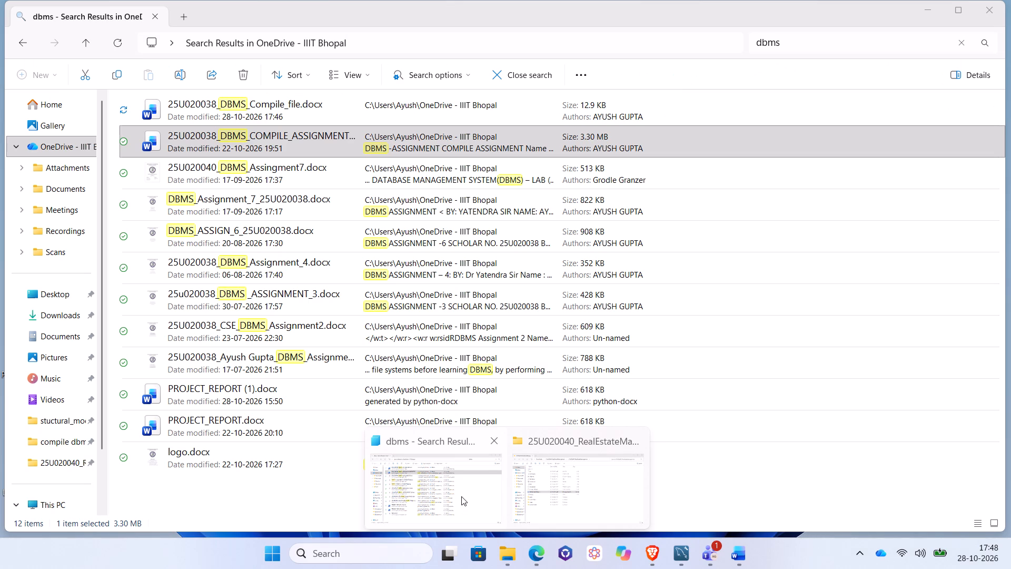
pyautogui.click(461, 498)
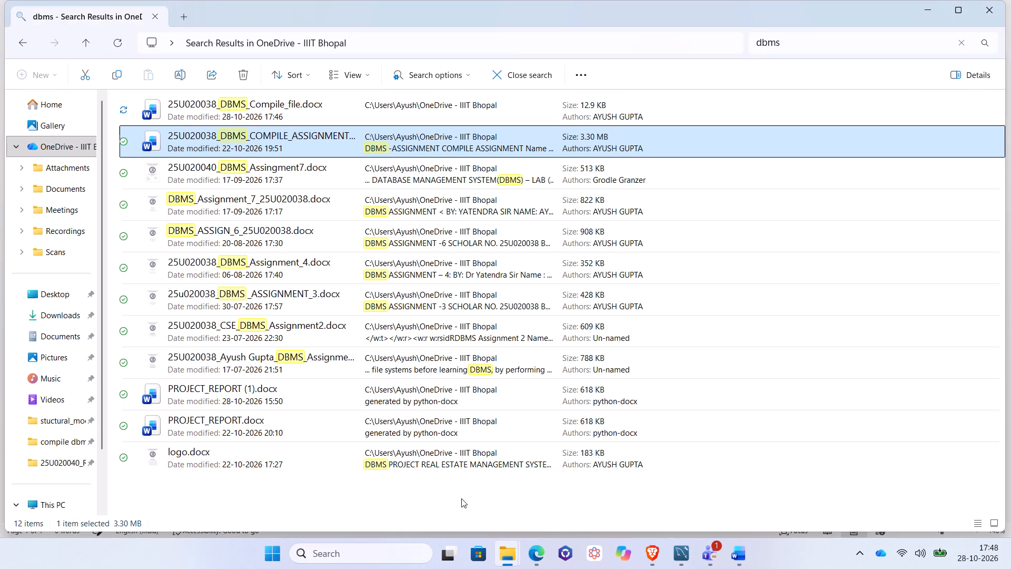
pyautogui.click(836, 45)
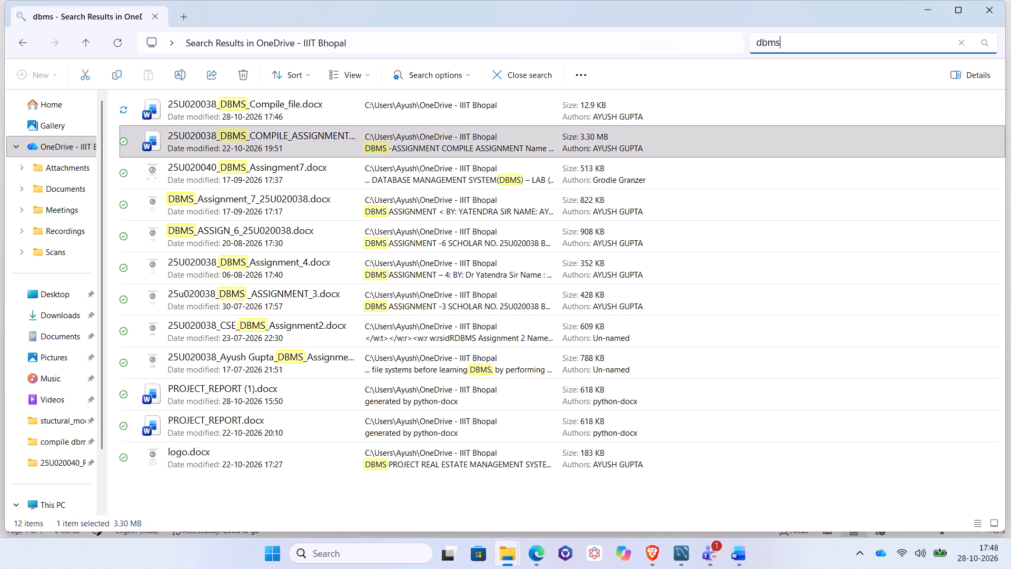
pyautogui.hotkey('shift', '_')
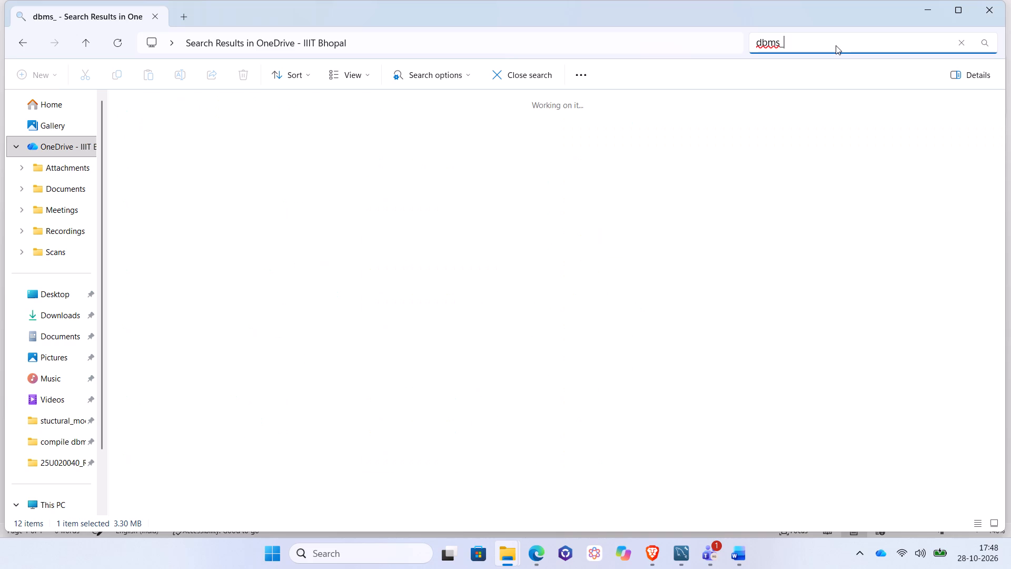
pyautogui.write('assi')
pyautogui.write('gnm')
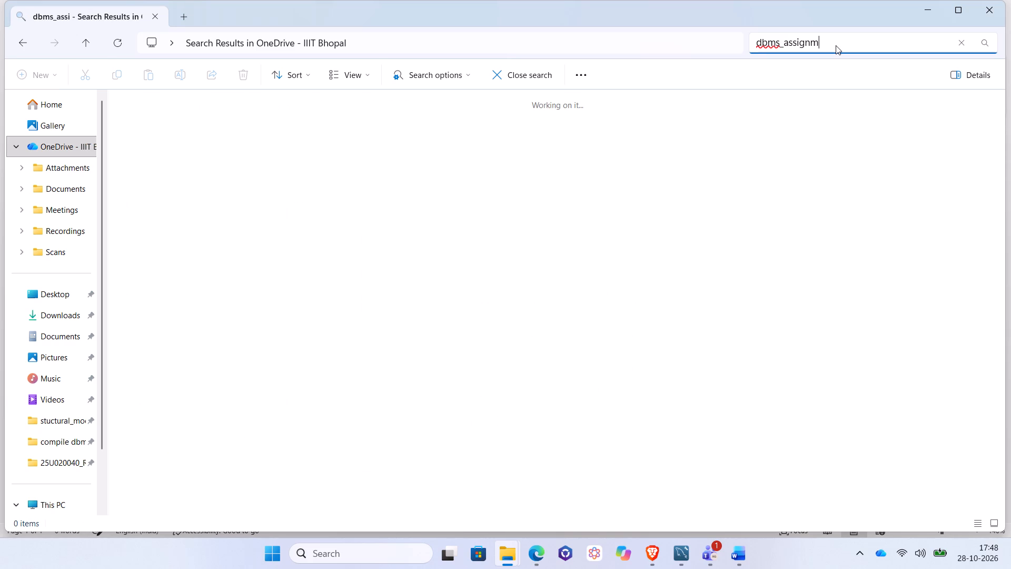
pyautogui.write('ne')
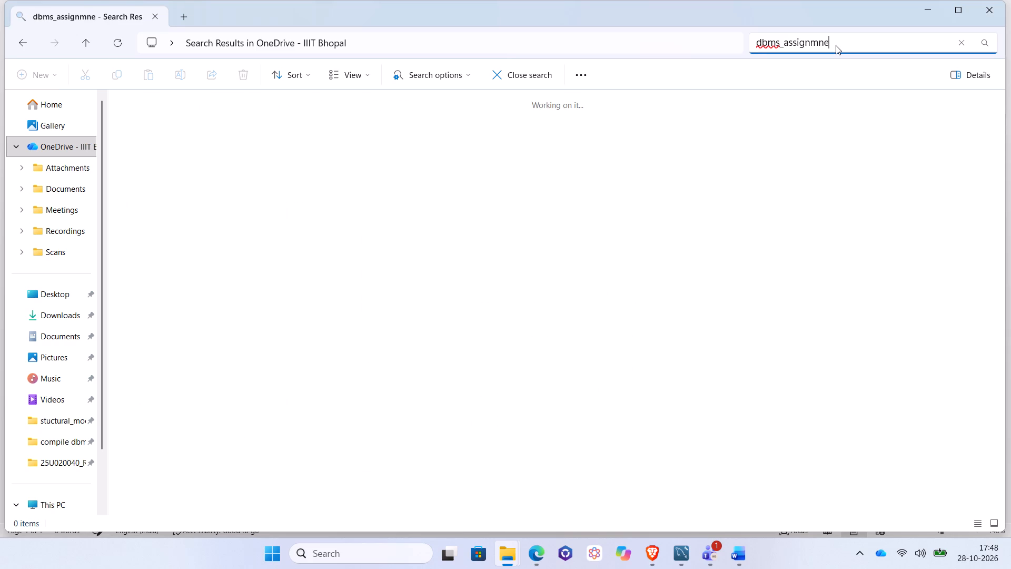
pyautogui.press('BackSpace')
pyautogui.press('BackSpace')
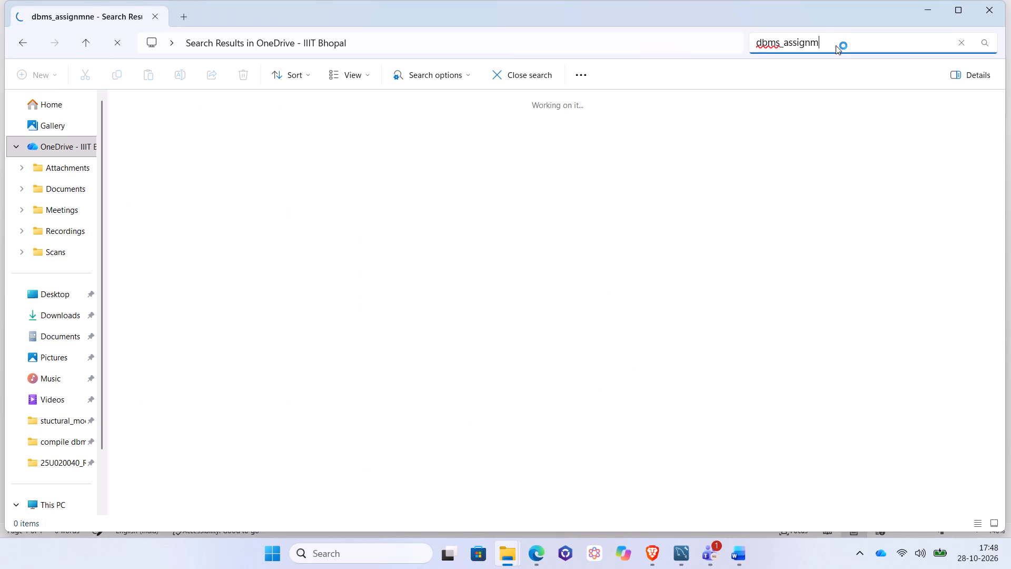
pyautogui.write('ebt')
pyautogui.press('BackSpace')
pyautogui.press('BackSpace')
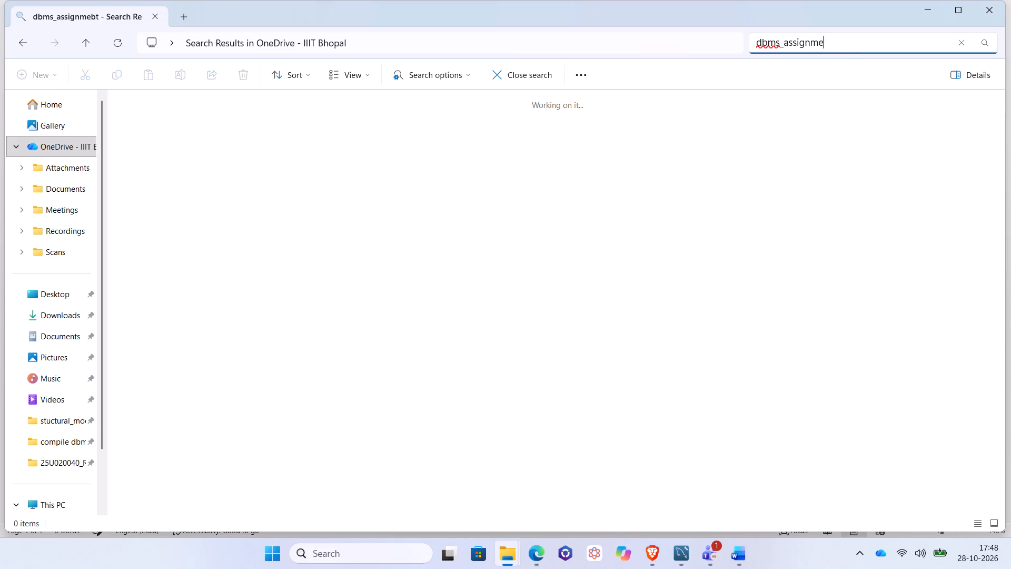
pyautogui.write('nt')
pyautogui.press('1')
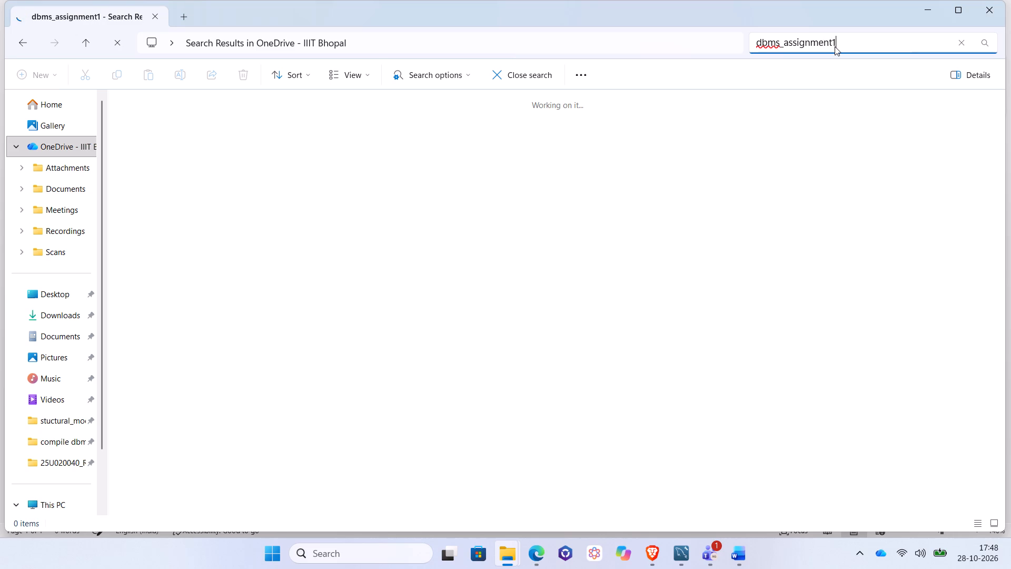
pyautogui.press('BackSpace')
pyautogui.press('BackSpace')
pyautogui.press('BackSpace')
pyautogui.press('BackSpace')
pyautogui.press('BackSpace')
pyautogui.press('BackSpace')
pyautogui.press('BackSpace')
pyautogui.press('BackSpace')
pyautogui.press('BackSpace')
pyautogui.press('BackSpace')
pyautogui.press('BackSpace')
pyautogui.press('BackSpace')
pyautogui.press('BackSpace')
pyautogui.press('BackSpace')
pyautogui.press('BackSpace')
pyautogui.press('BackSpace')
pyautogui.press('BackSpace')
pyautogui.press('BackSpace')
pyautogui.press('BackSpace')
pyautogui.press('BackSpace')
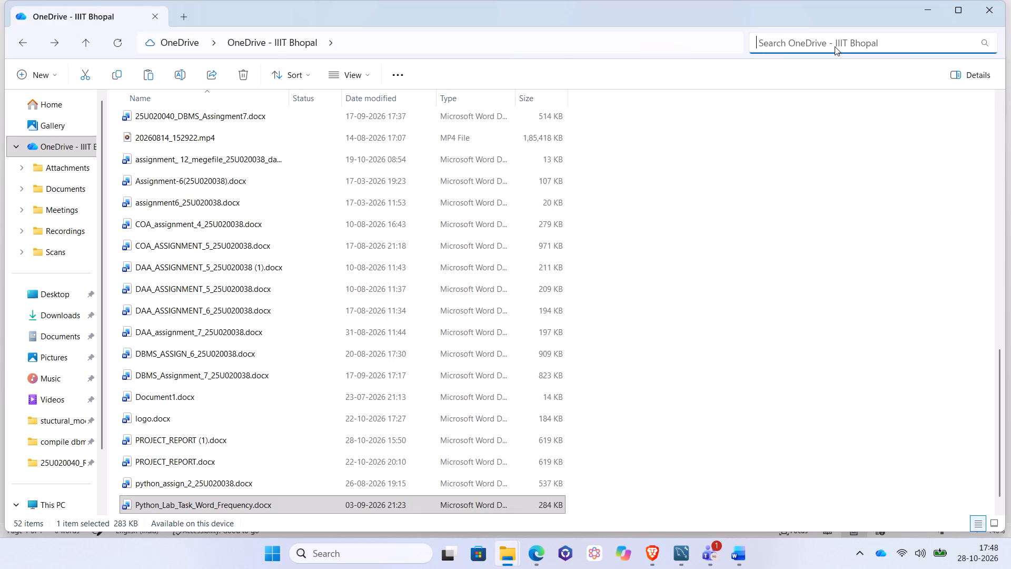
# Search the OneDrive folder for ASSIGNMENT, ASSIGNMENT1 and ASSIGNMENT_1, and clear the search.
pyautogui.write('ASSI')
pyautogui.write('GNMNET')
pyautogui.press('BackSpace')
pyautogui.press('BackSpace')
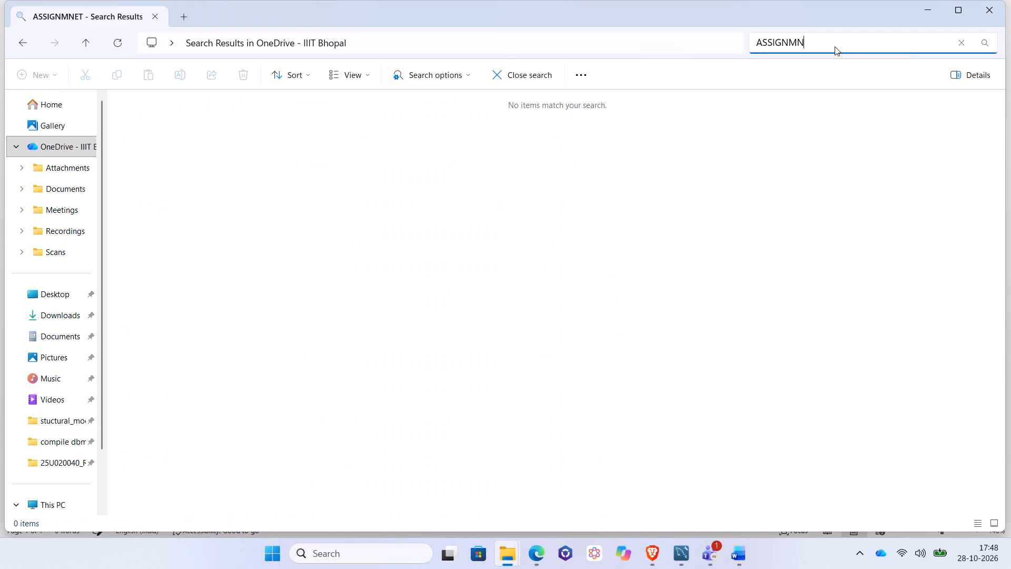
pyautogui.press('BackSpace')
pyautogui.write('ENT')
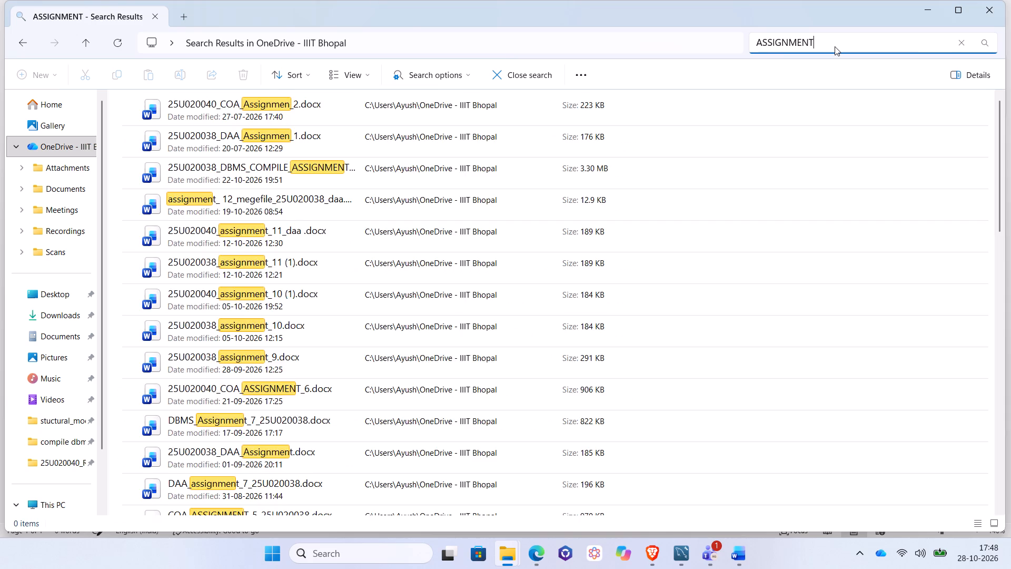
pyautogui.press('1')
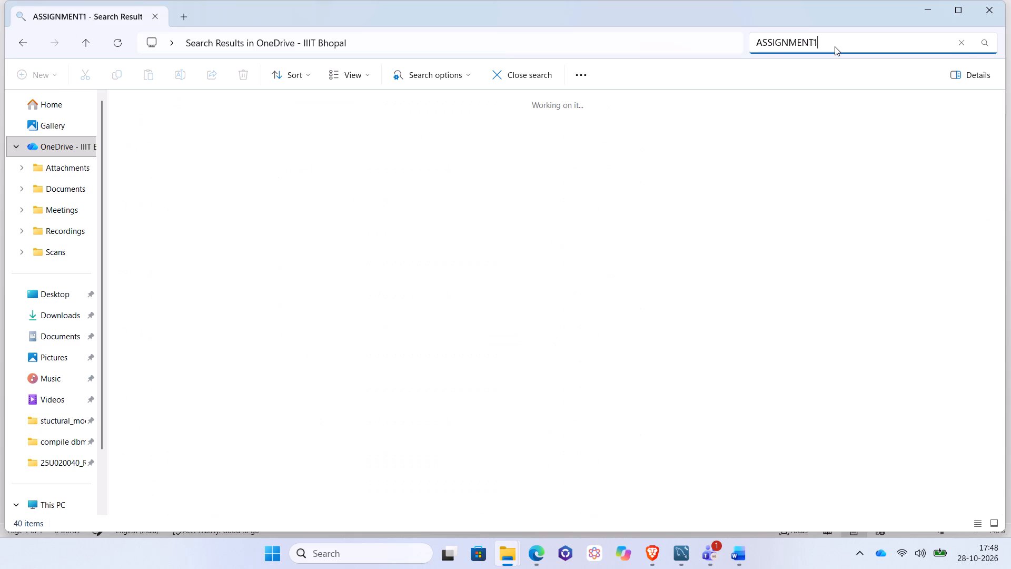
pyautogui.press('BackSpace')
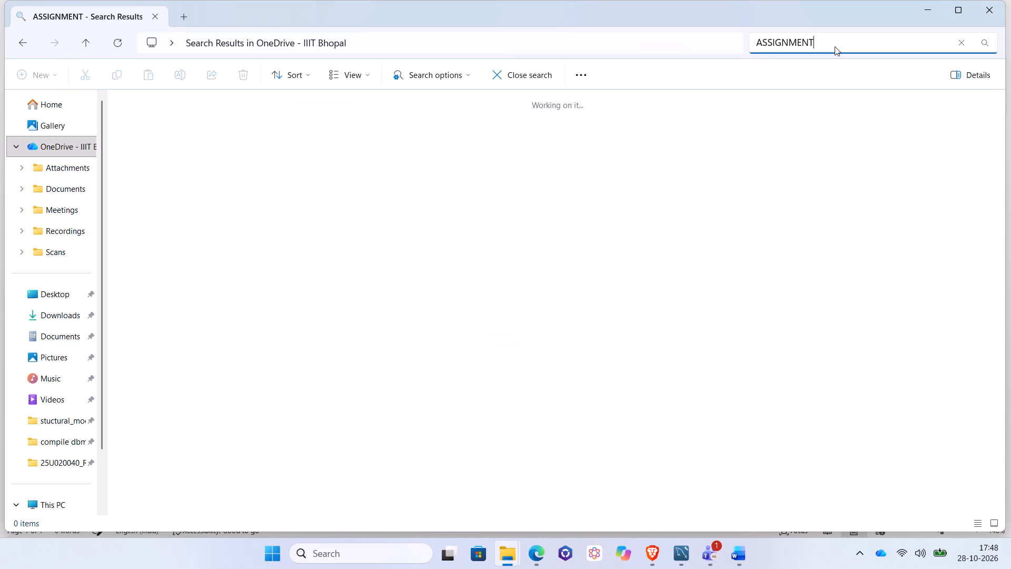
pyautogui.write('_1')
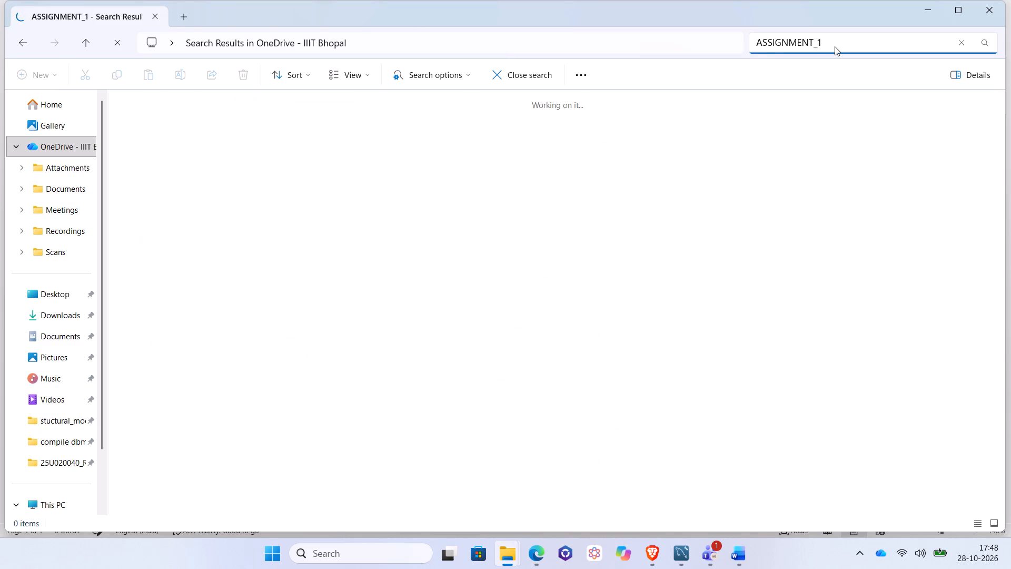
pyautogui.press('BackSpace')
pyautogui.press('BackSpace')
pyautogui.press('BackSpace')
pyautogui.press('BackSpace')
pyautogui.press('BackSpace')
pyautogui.press('BackSpace')
pyautogui.press('BackSpace')
pyautogui.press('BackSpace')
pyautogui.press('BackSpace')
pyautogui.press('BackSpace')
pyautogui.press('BackSpace')
pyautogui.press('BackSpace')
pyautogui.press('BackSpace')
pyautogui.press('BackSpace')
pyautogui.press('BackSpace')
pyautogui.press('BackSpace')
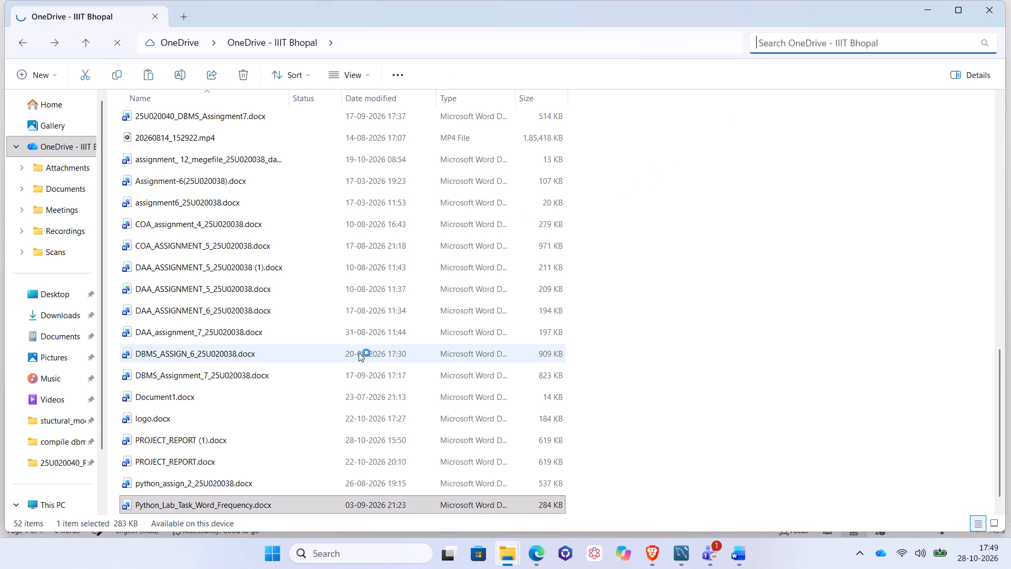
# Look through the full OneDrive - IIIT Bhopal file list for the individual DBMS assignment documents.
pyautogui.scroll(1, 359, 352)
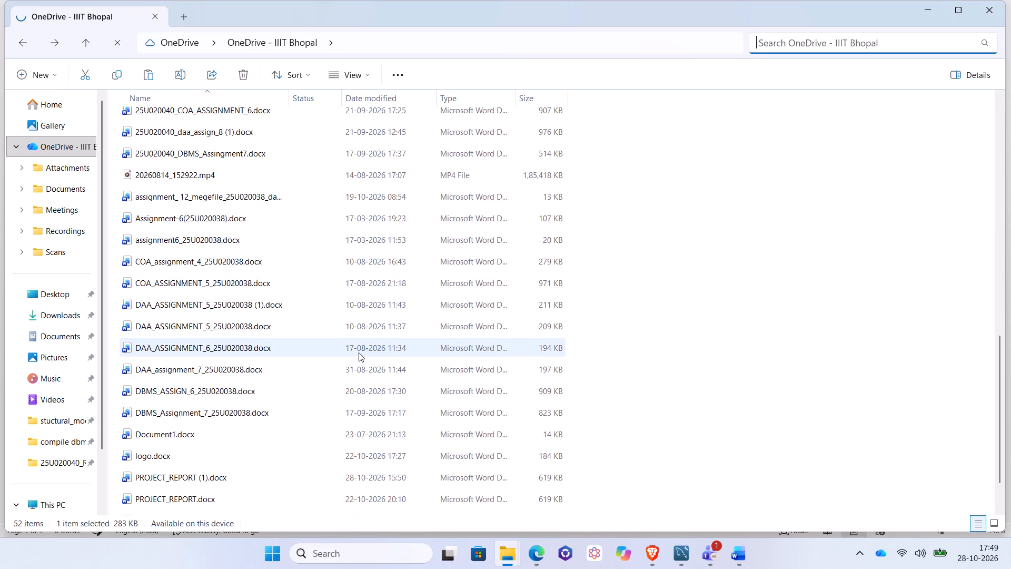
pyautogui.scroll(5, 359, 352)
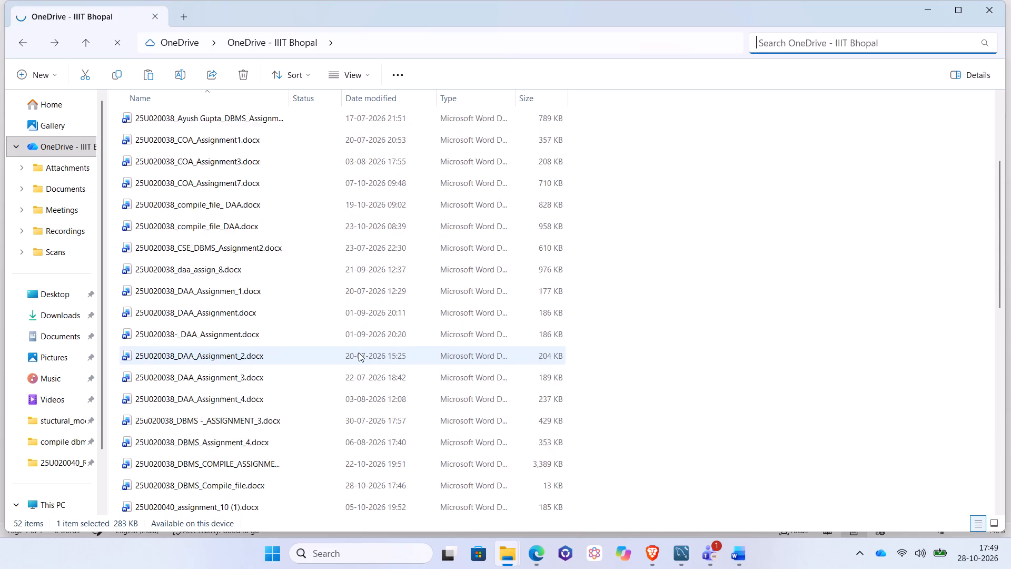
pyautogui.scroll(1, 359, 352)
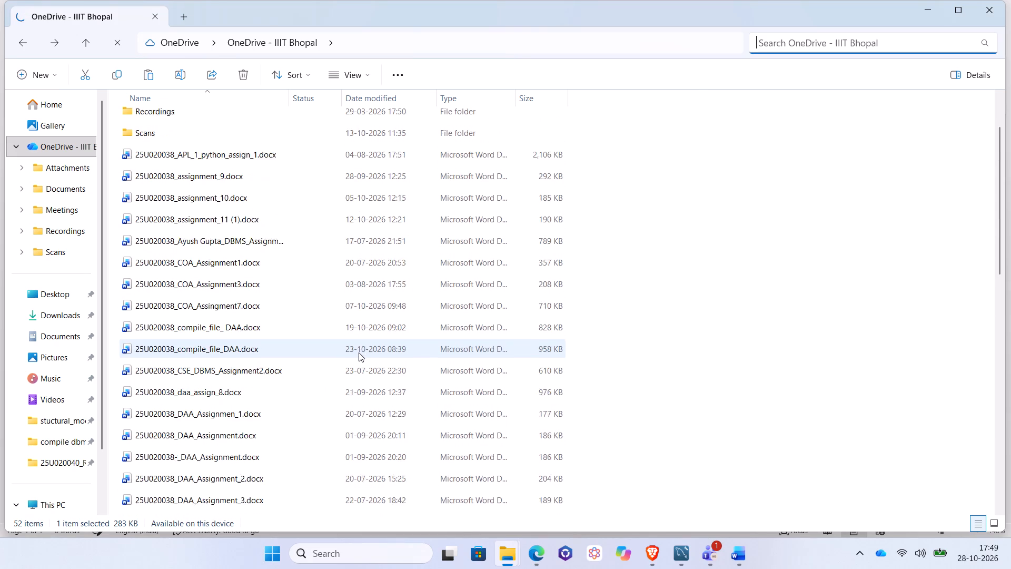
pyautogui.scroll(1, 359, 352)
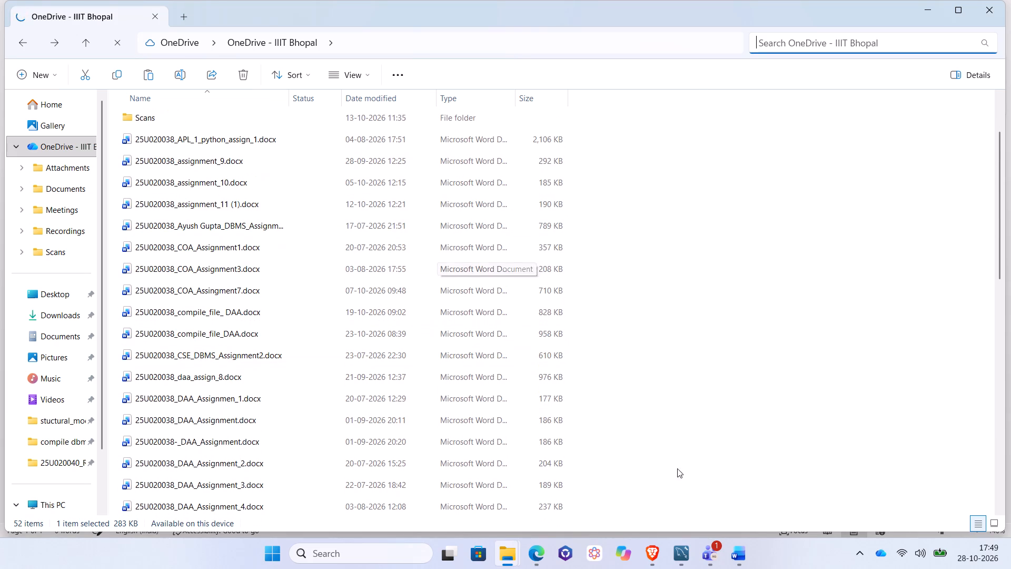
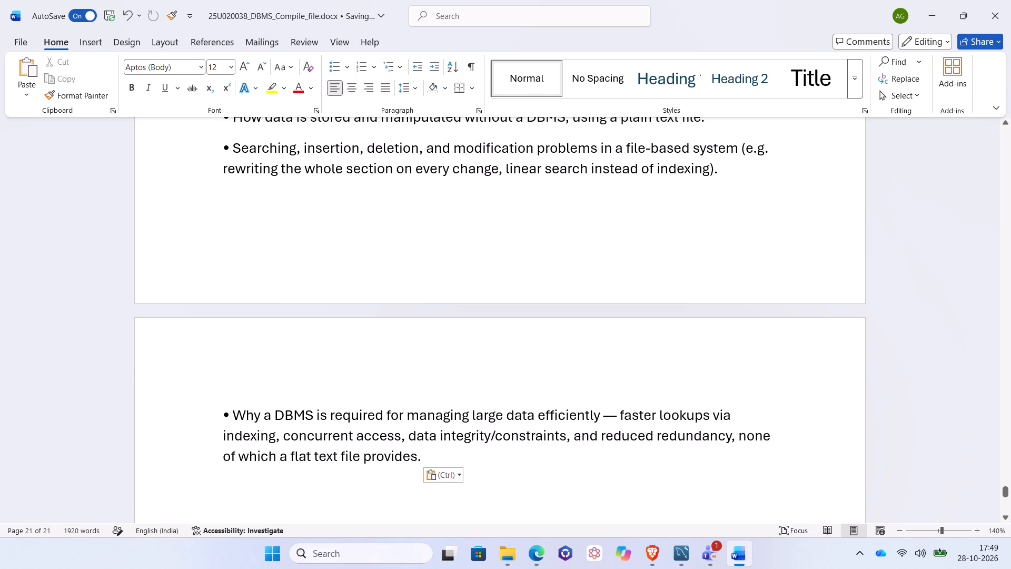
# Look through the pasted DBMS Assignment 1 content in the compile file, from its closing bullet points back to the cover page.
pyautogui.scroll(-4, 304, 229)
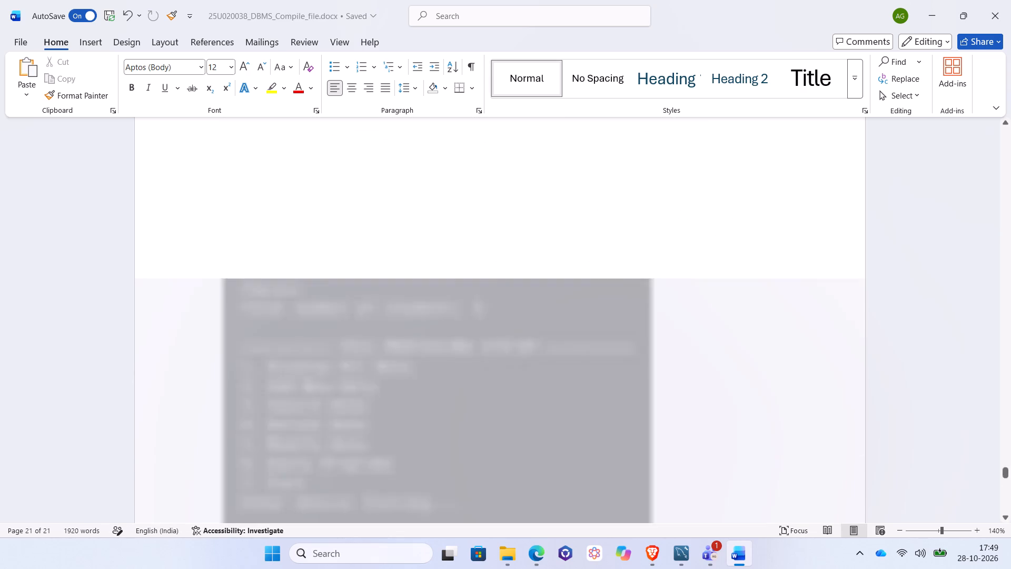
pyautogui.scroll(6, 304, 229)
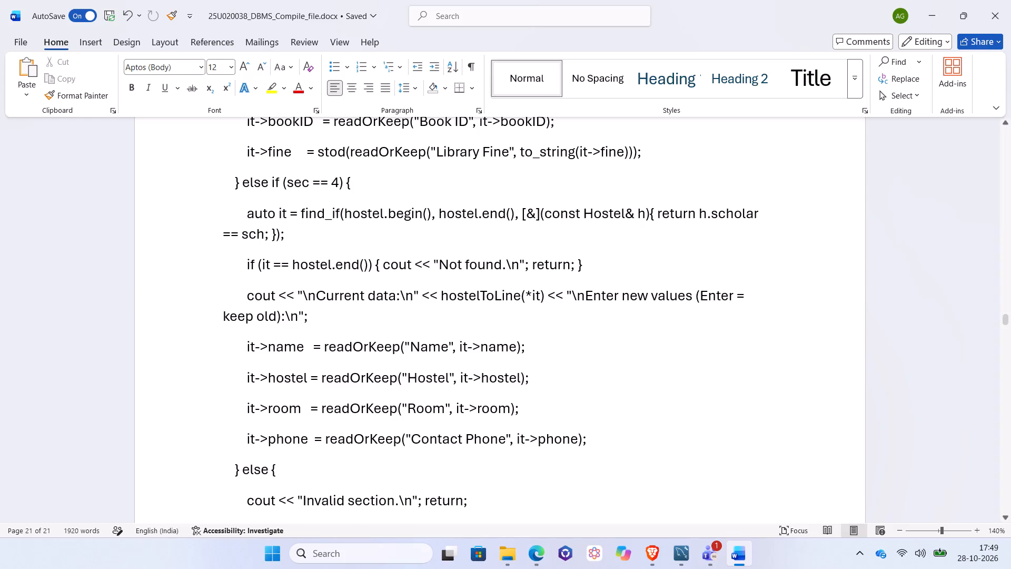
pyautogui.scroll(9, 309, 220)
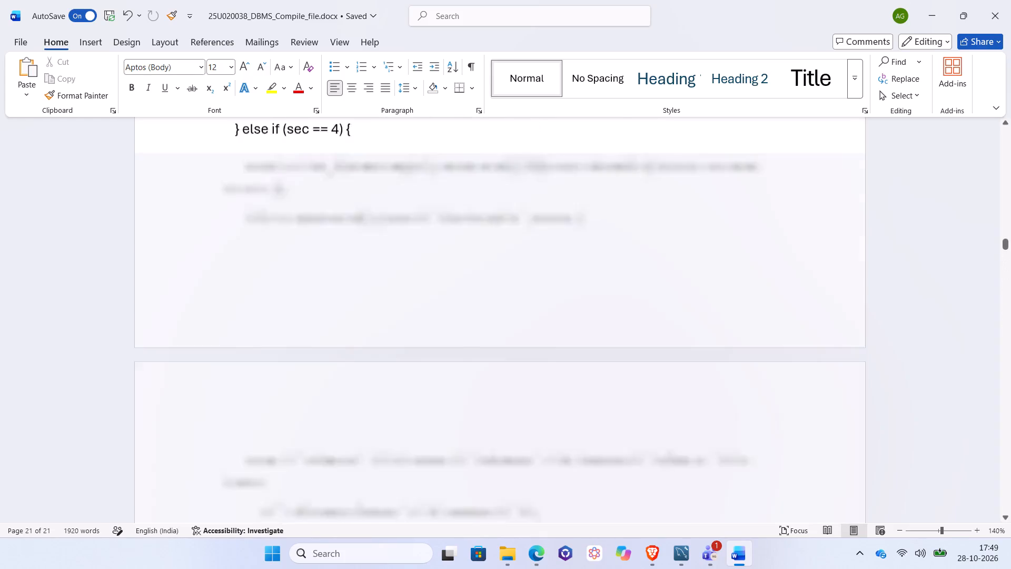
pyautogui.scroll(8, 309, 220)
pyautogui.scroll(-1, 309, 220)
pyautogui.scroll(2, 309, 220)
pyautogui.scroll(-3, 309, 220)
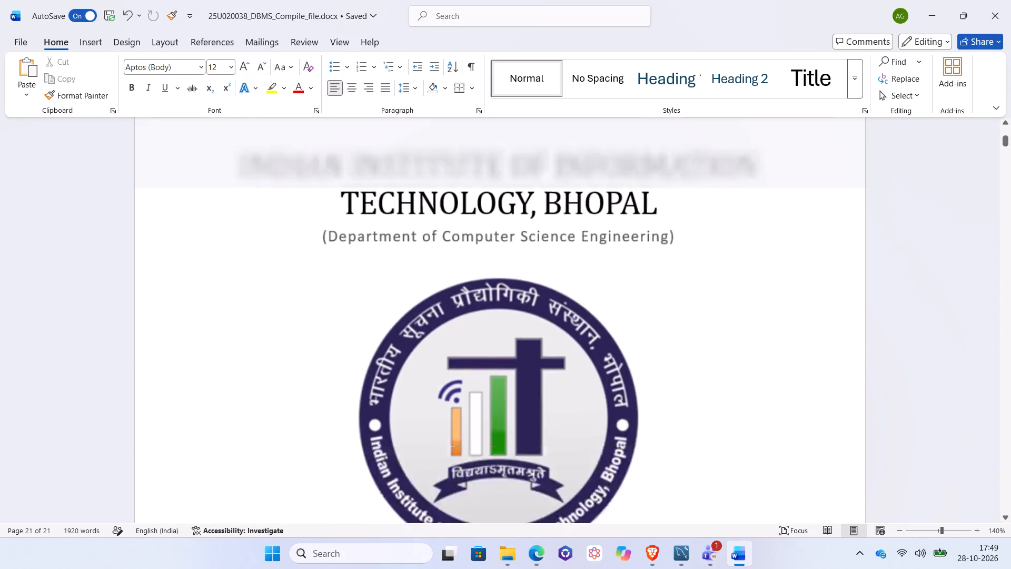
pyautogui.scroll(-2, 309, 220)
pyautogui.scroll(3, 309, 220)
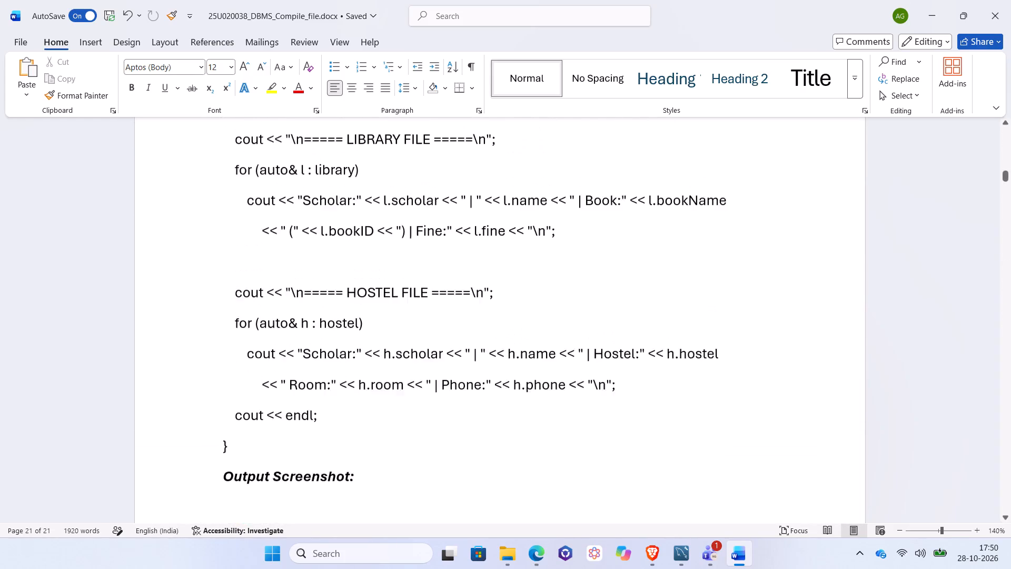
pyautogui.scroll(5, 309, 220)
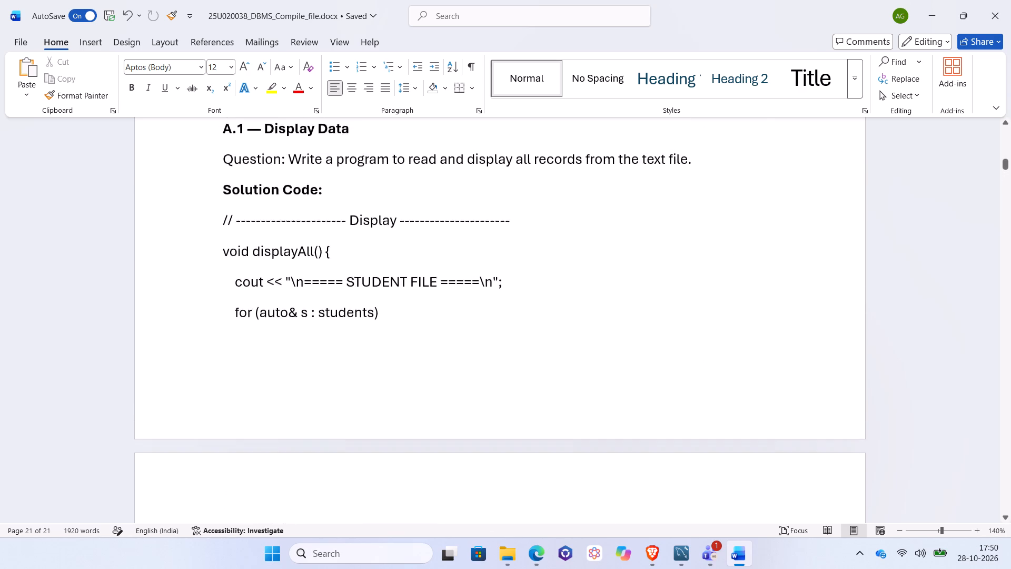
pyautogui.scroll(4, 309, 220)
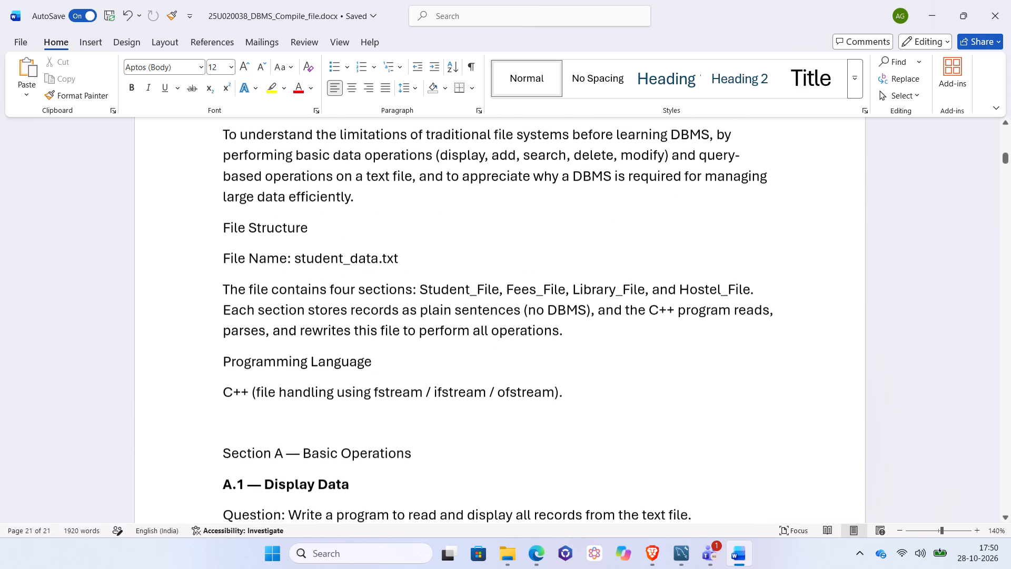
pyautogui.scroll(2, 309, 220)
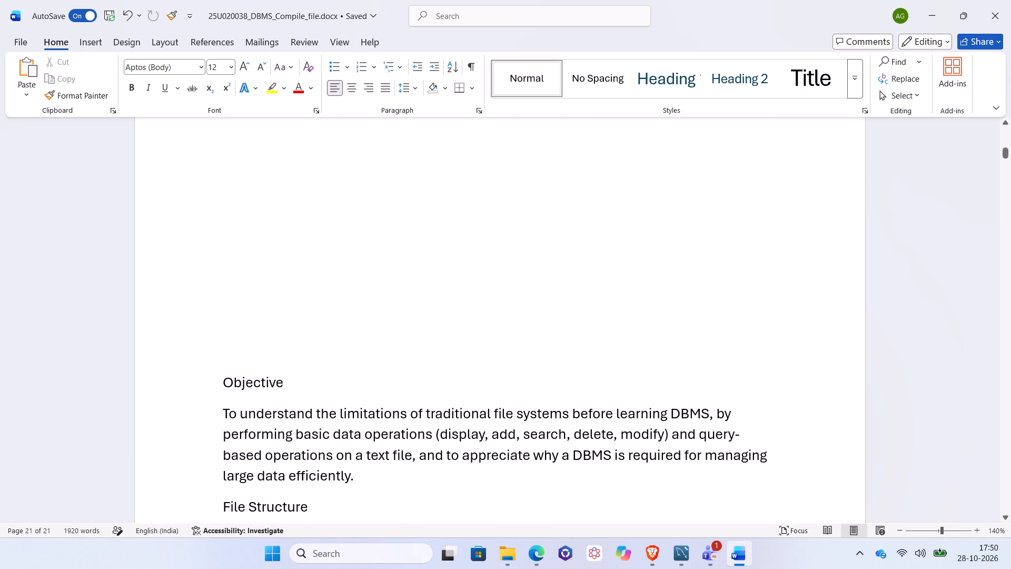
pyautogui.scroll(3, 309, 220)
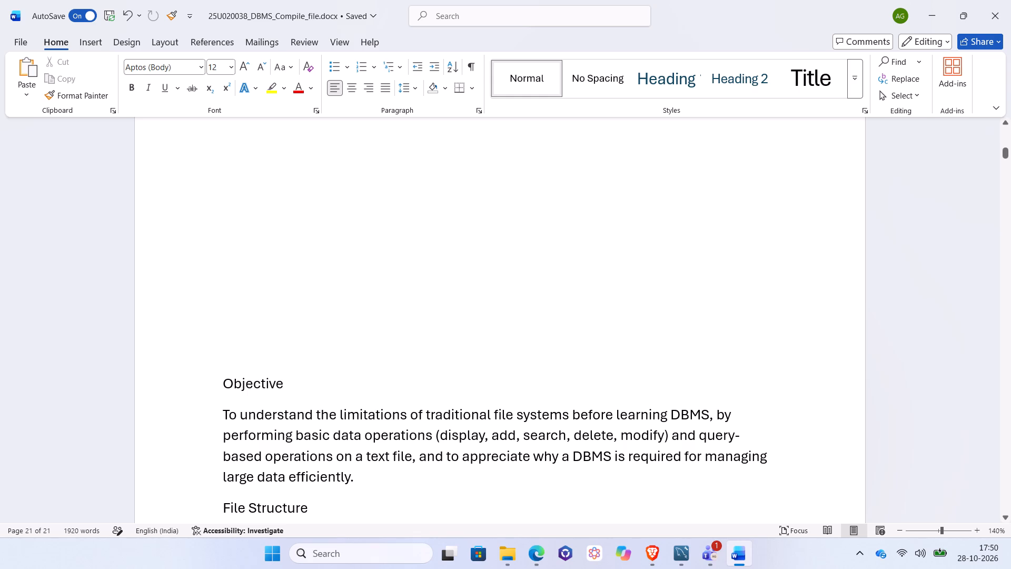
pyautogui.scroll(3, 309, 220)
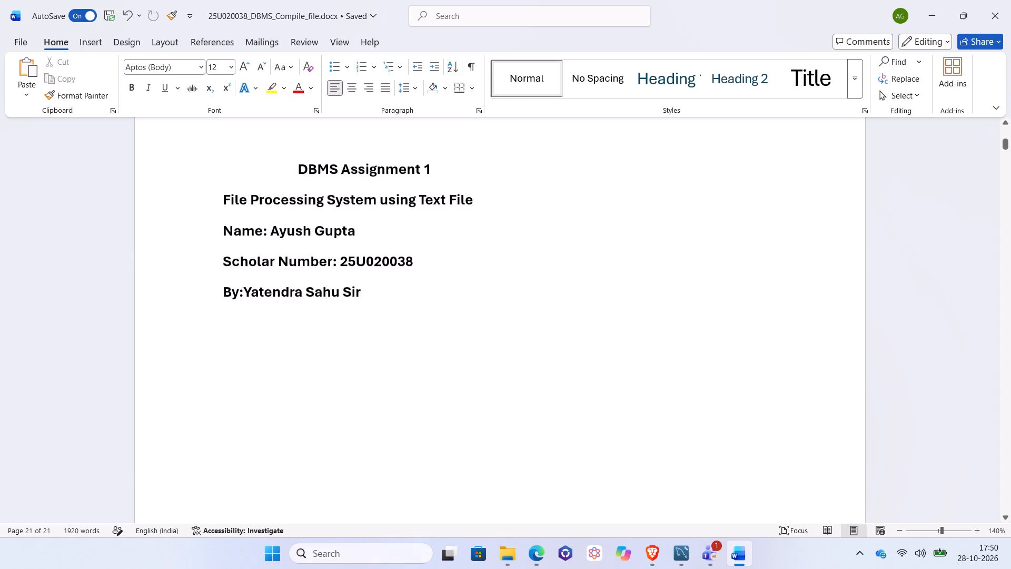
# Examine the page layout between the Assignment 1 title block and the Objective, File Structure and Section A text.
pyautogui.scroll(-1, 309, 220)
pyautogui.scroll(1, 309, 220)
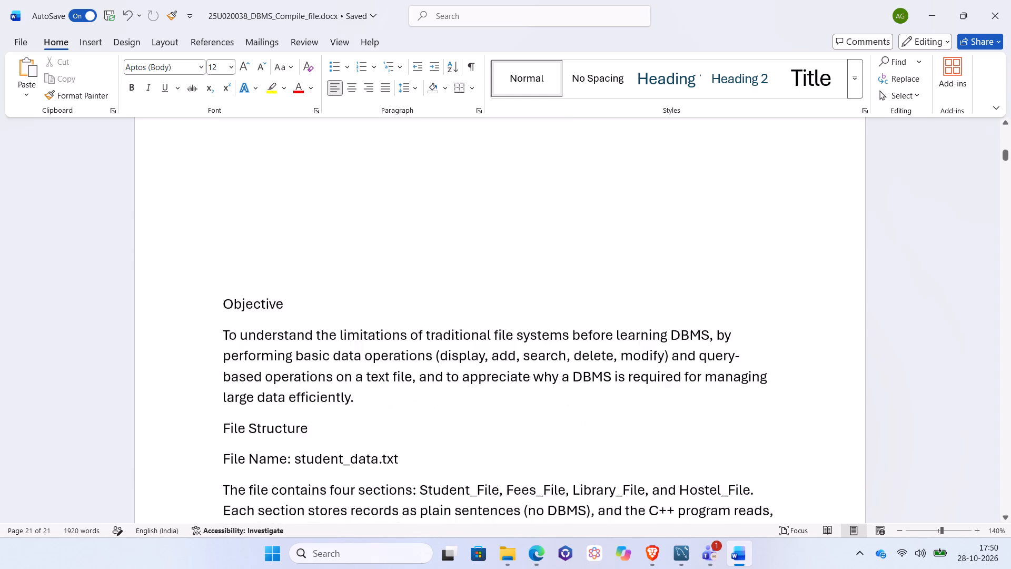
pyautogui.scroll(1, 309, 220)
pyautogui.scroll(-1, 309, 220)
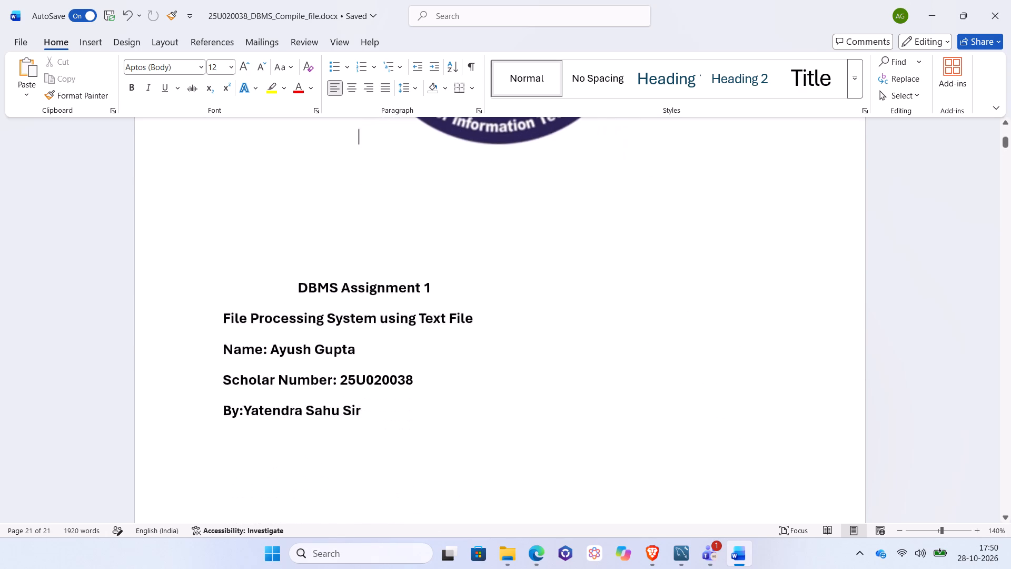
pyautogui.scroll(-2, 309, 220)
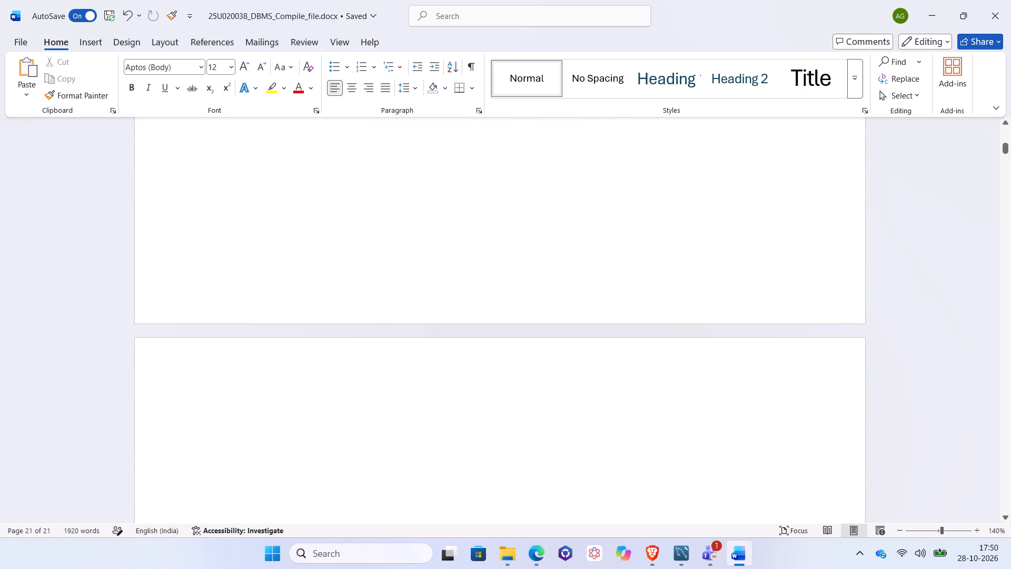
pyautogui.scroll(-1, 260, 361)
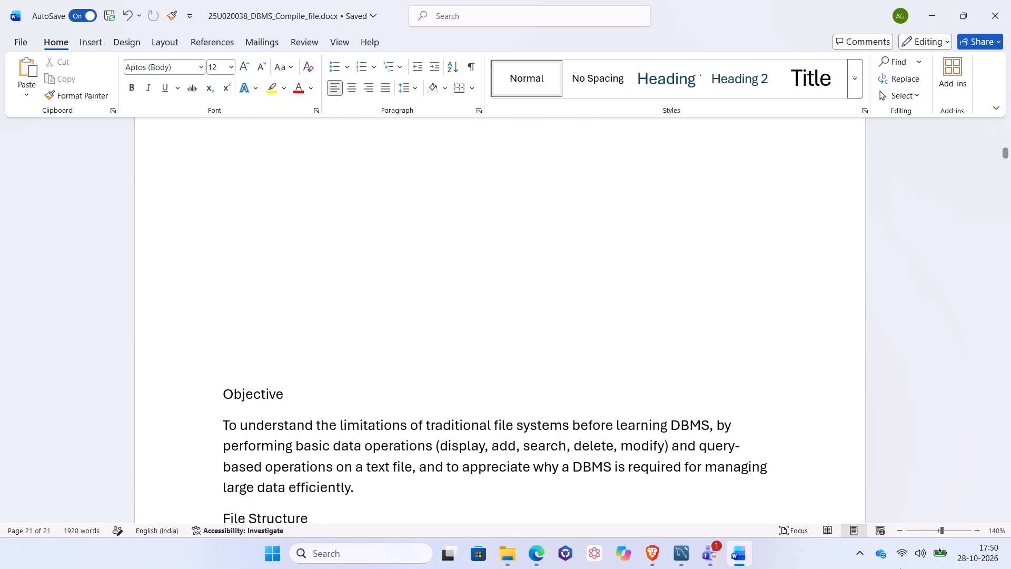
pyautogui.click(940, 531)
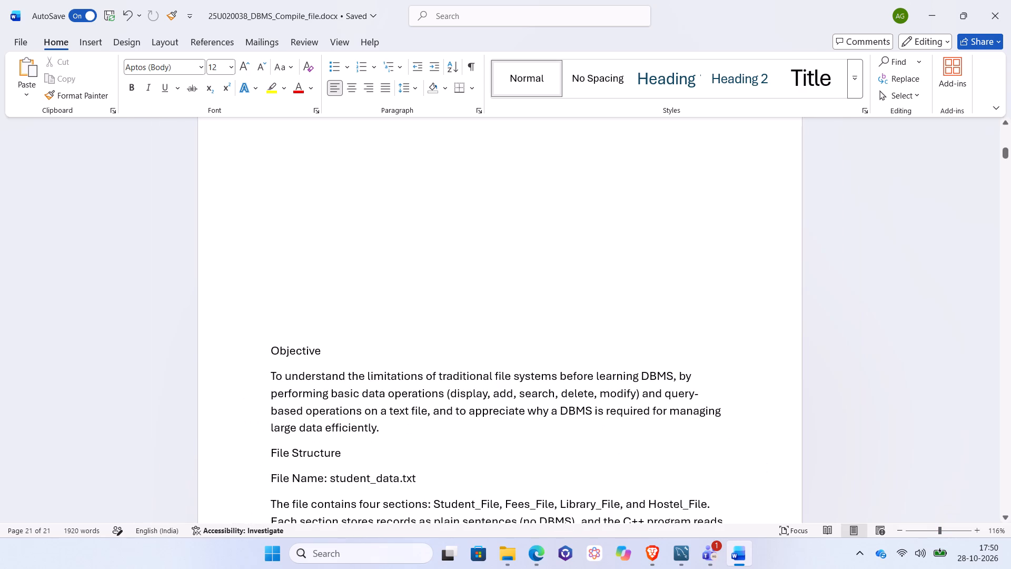
pyautogui.scroll(-1, 666, 322)
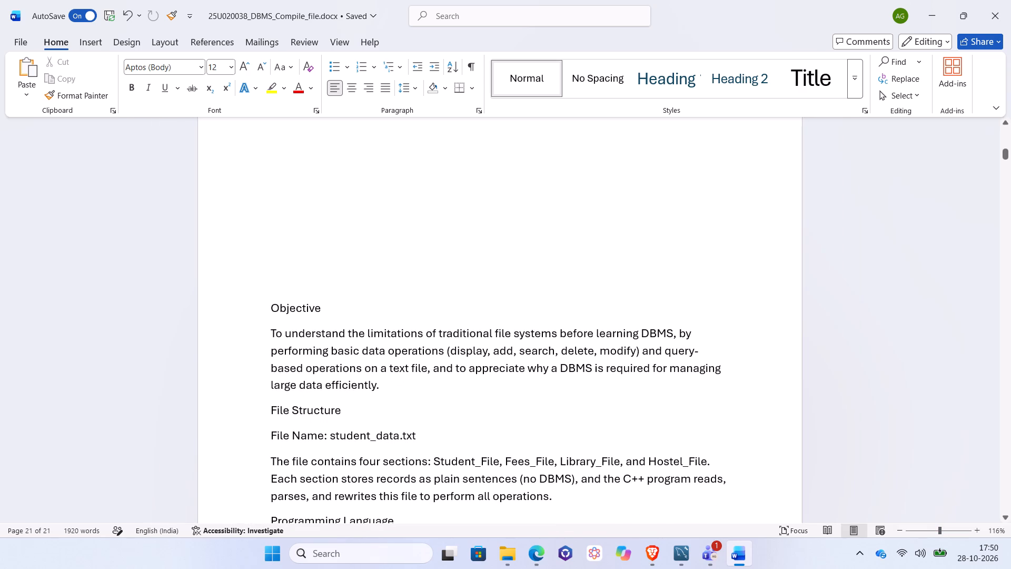
pyautogui.moveTo(270, 299); pyautogui.dragTo(333, 361)
pyautogui.click(333, 361)
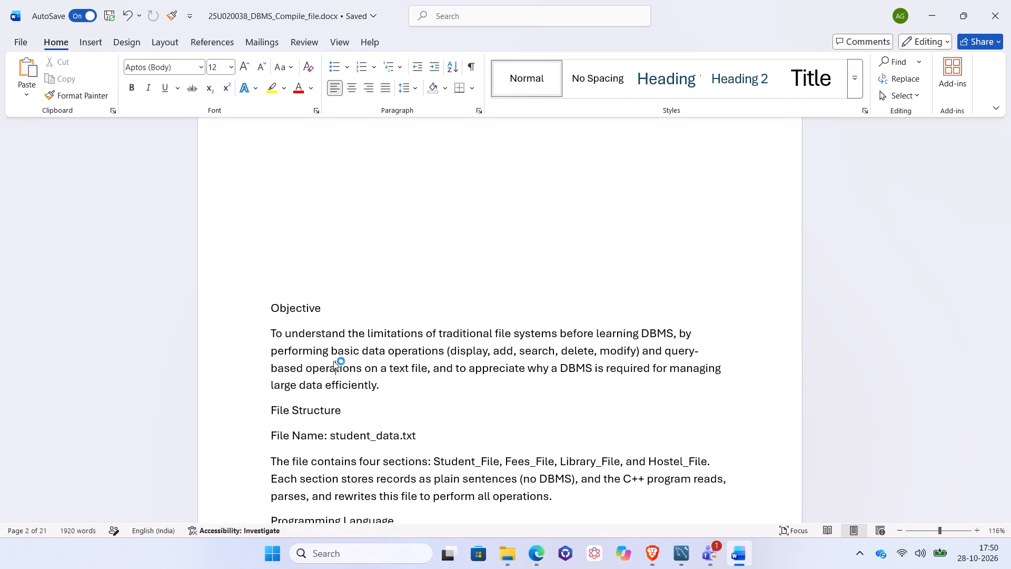
pyautogui.scroll(-1, 435, 404)
pyautogui.scroll(1, 435, 404)
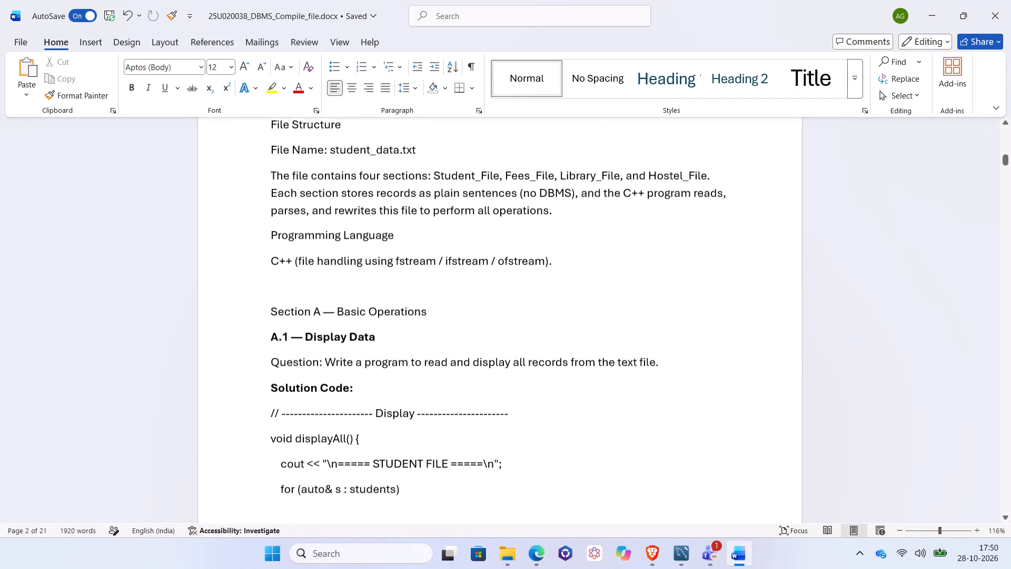
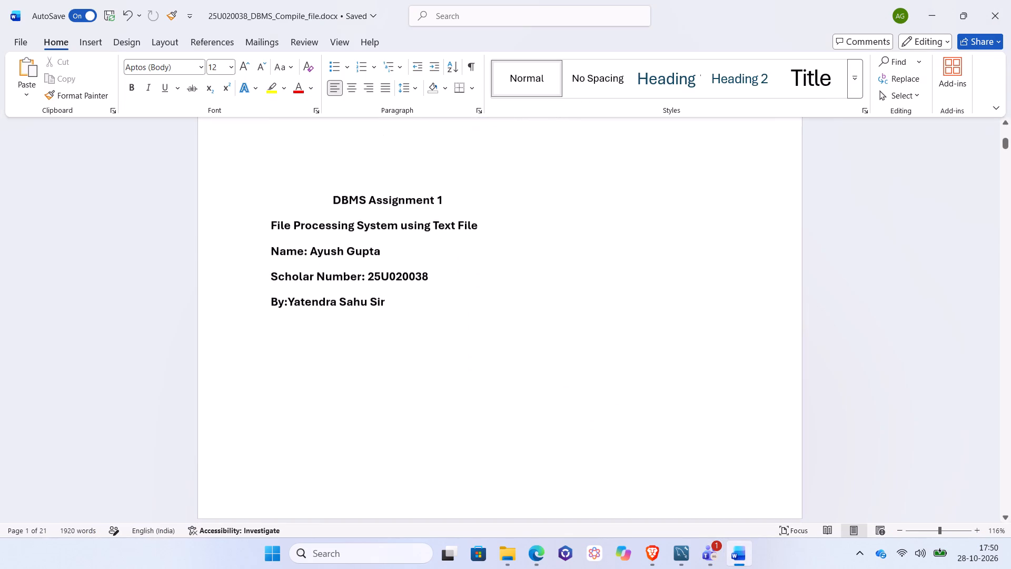
# Delete the run of blank lines above the Objective heading in the Assignment 1 content.
pyautogui.scroll(-1, 569, 381)
pyautogui.scroll(-2, 566, 315)
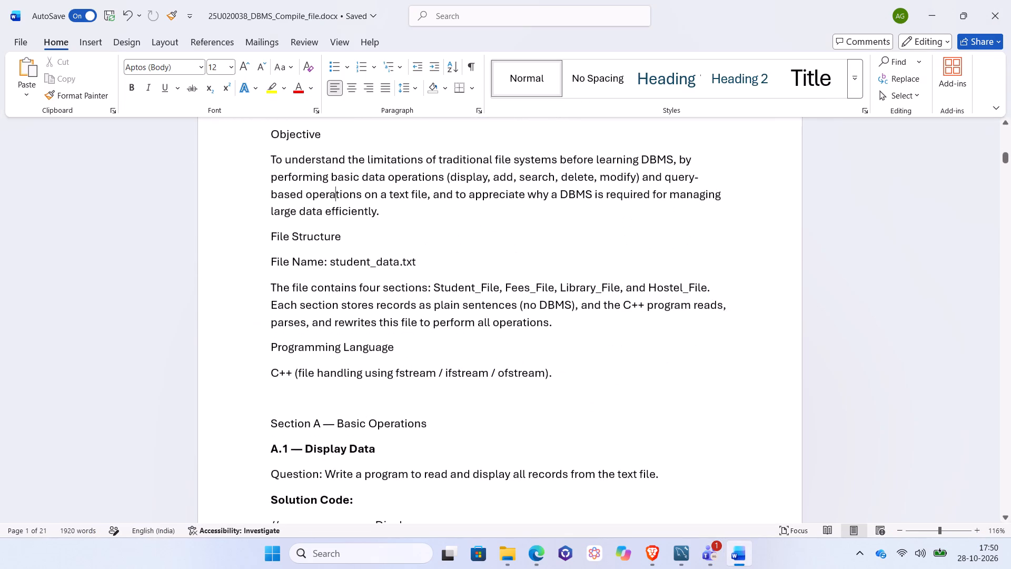
pyautogui.scroll(1, 480, 318)
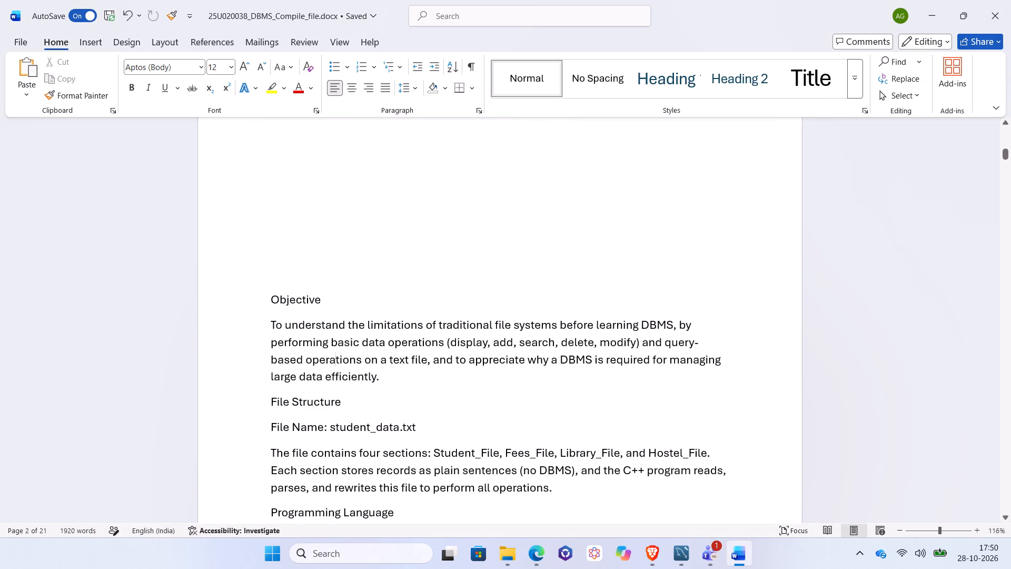
pyautogui.click(267, 295)
pyautogui.press('Return')
pyautogui.press('Return')
pyautogui.press('BackSpace')
pyautogui.press('BackSpace')
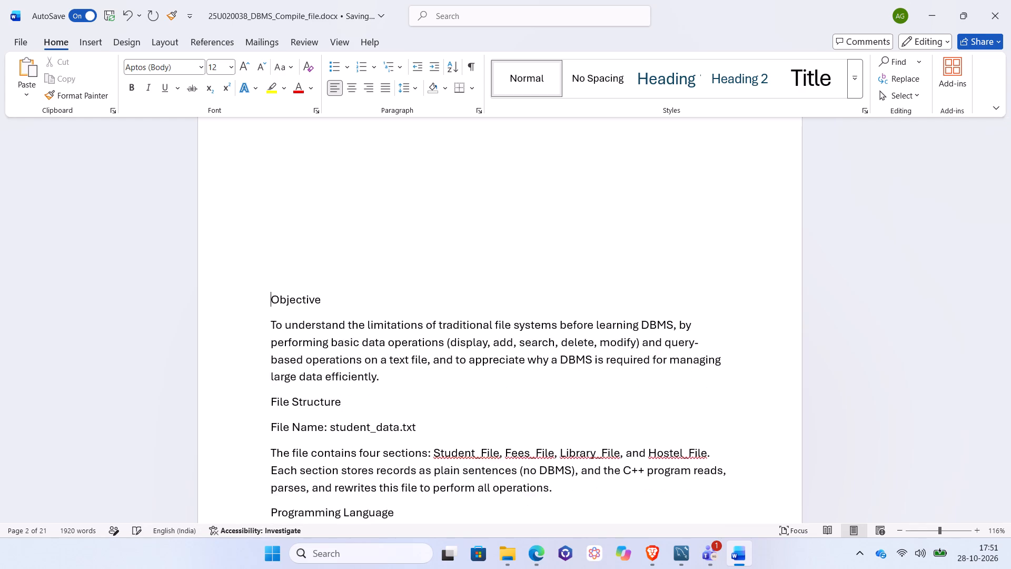
pyautogui.press('BackSpace')
pyautogui.press('BackSpace')
pyautogui.press('BackSpace')
pyautogui.press('BackSpace')
pyautogui.press('BackSpace')
pyautogui.press('BackSpace')
pyautogui.press('BackSpace')
pyautogui.press('BackSpace')
pyautogui.press('BackSpace')
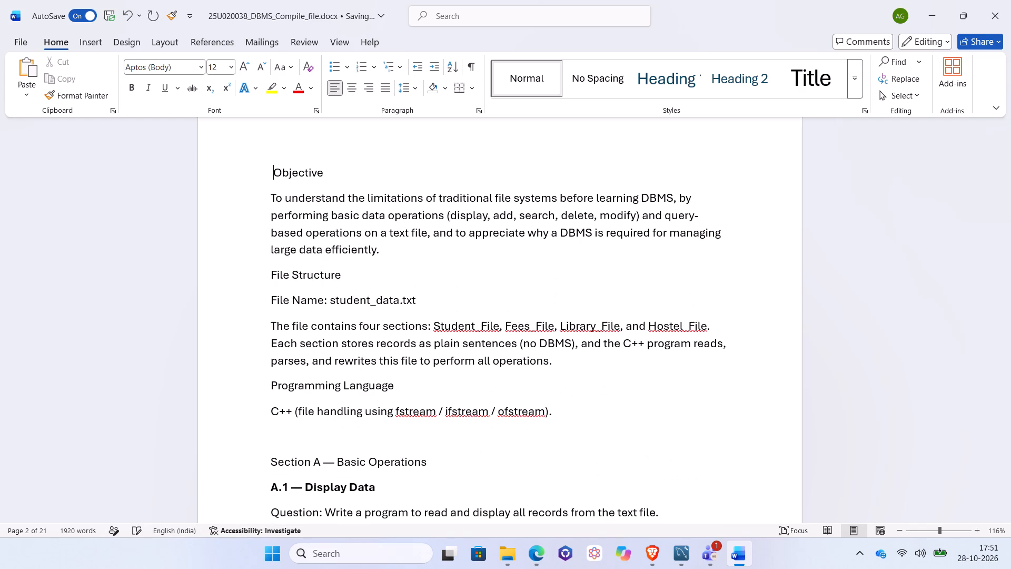
pyautogui.press('BackSpace')
pyautogui.scroll(2, 267, 295)
pyautogui.press('BackSpace')
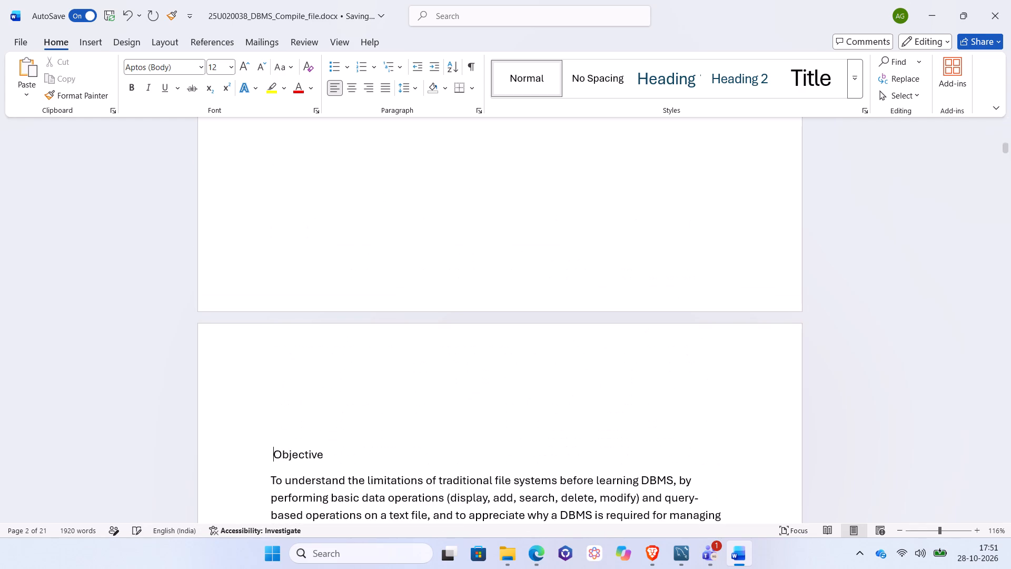
pyautogui.press('BackSpace')
pyautogui.press('BackSpace')
pyautogui.press('BackSpace')
pyautogui.press('BackSpace')
pyautogui.press('BackSpace')
pyautogui.press('BackSpace')
pyautogui.press('BackSpace')
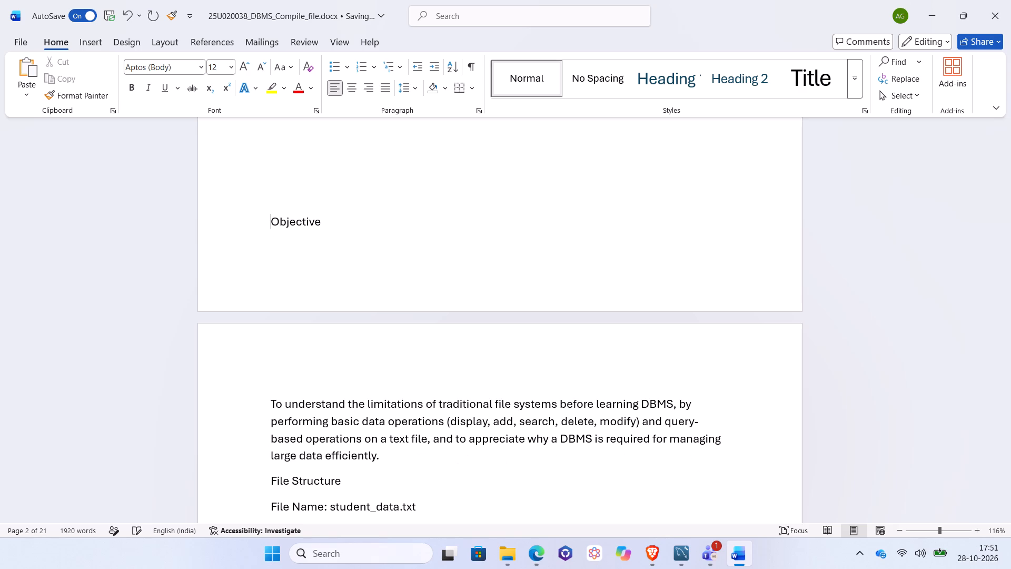
# Insert three blank lines before Objective so that it starts on the second page with space above it.
pyautogui.press('Return')
pyautogui.press('Return')
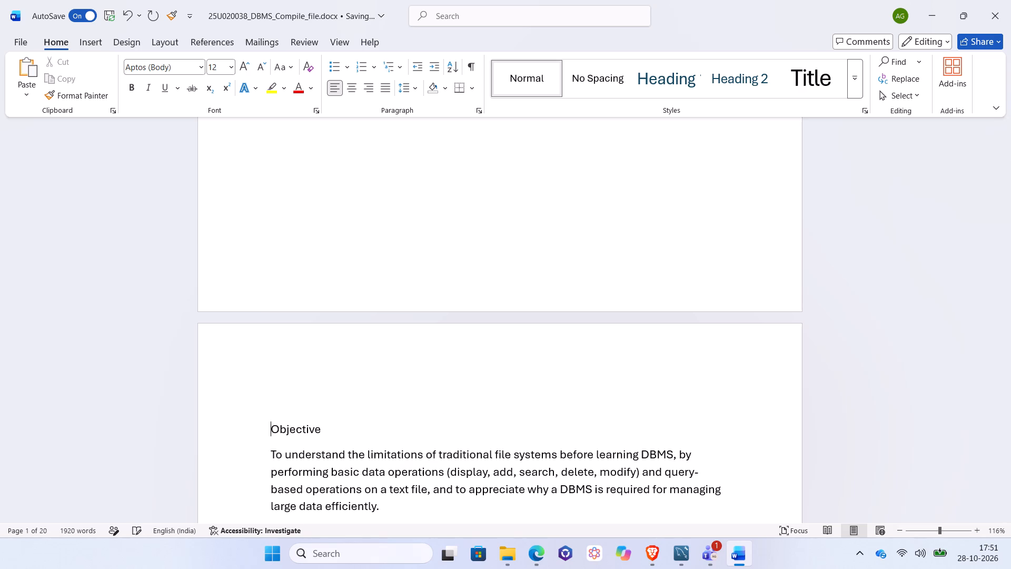
pyautogui.press('Return')
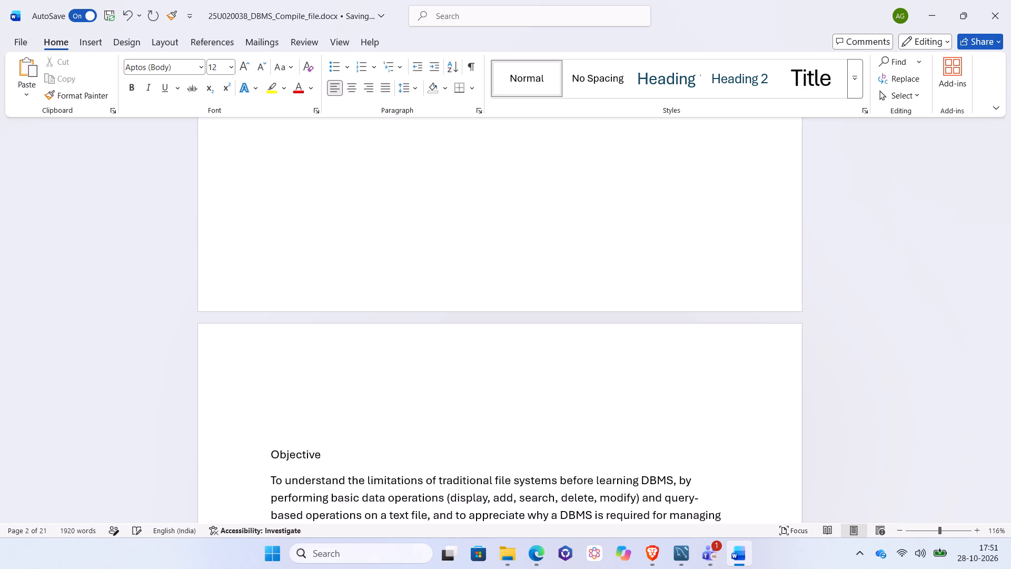
# Add the title line "File Processing System Using Text File" above Objective at the top of the second page.
pyautogui.press('Up')
pyautogui.press('Up')
pyautogui.press('i')
pyautogui.press('BackSpace')
pyautogui.press('BackSpace')
pyautogui.hscroll(1, 267, 295)
pyautogui.scroll(-1, 267, 295)
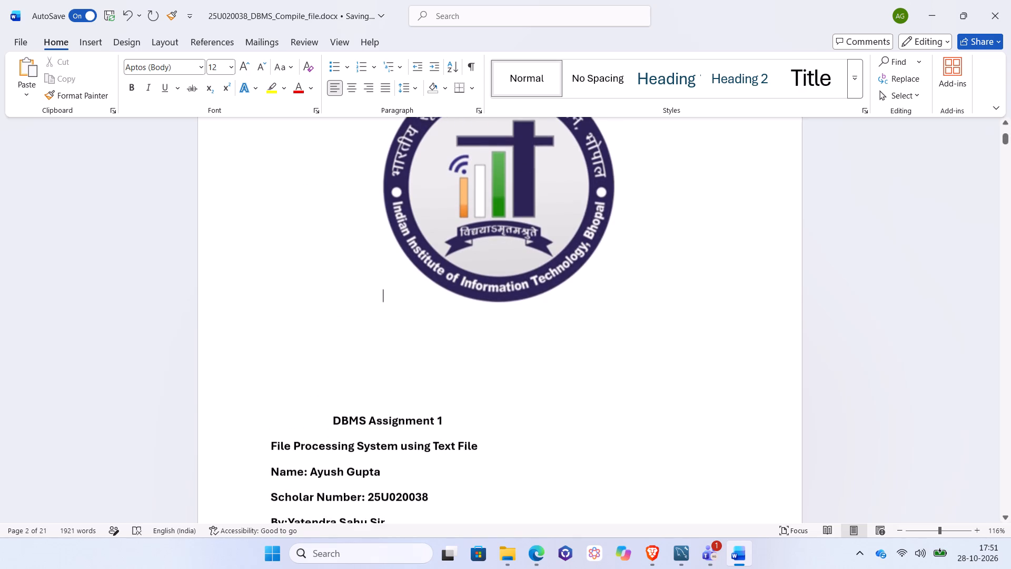
pyautogui.scroll(-1, 267, 295)
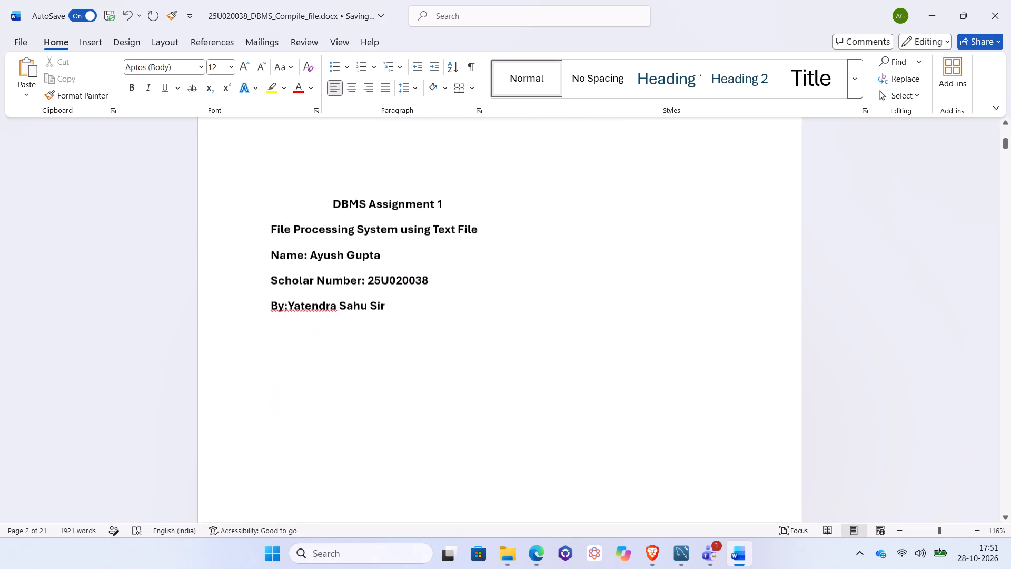
pyautogui.scroll(-1, 267, 295)
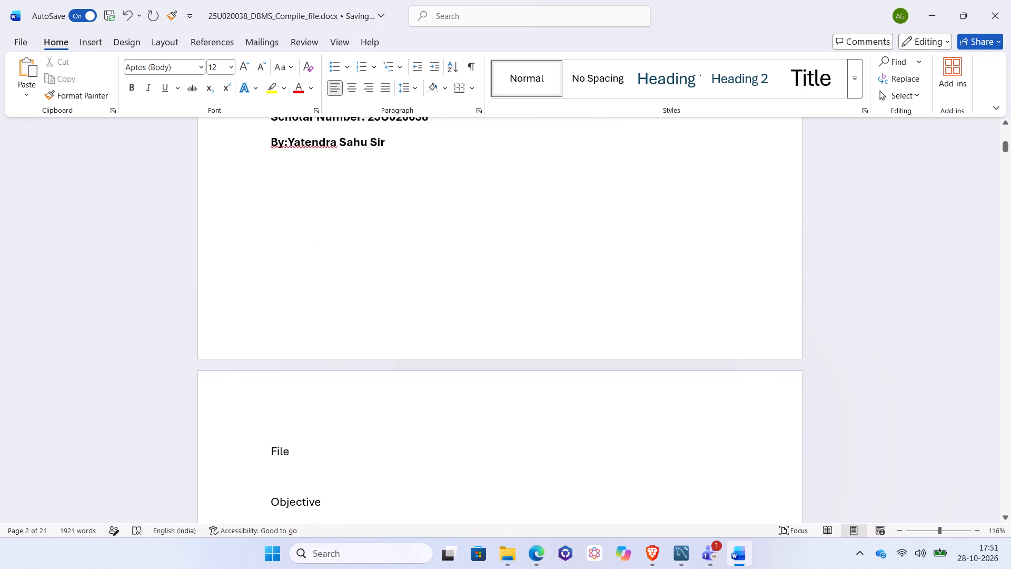
pyautogui.press('space')
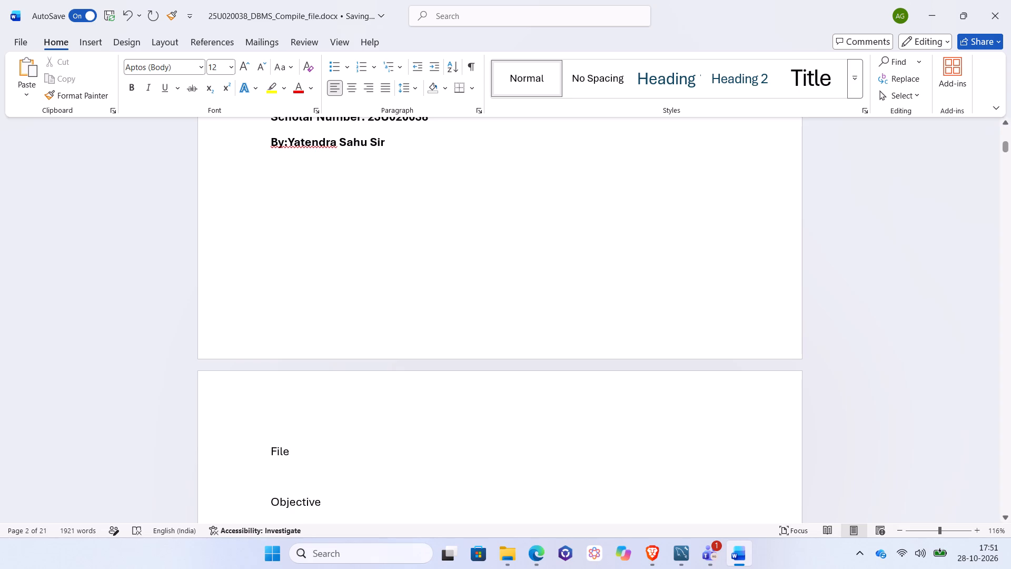
pyautogui.press('BackSpace')
pyautogui.press('p')
pyautogui.press('BackSpace')
pyautogui.press('p')
pyautogui.write('rocessing')
pyautogui.press('space')
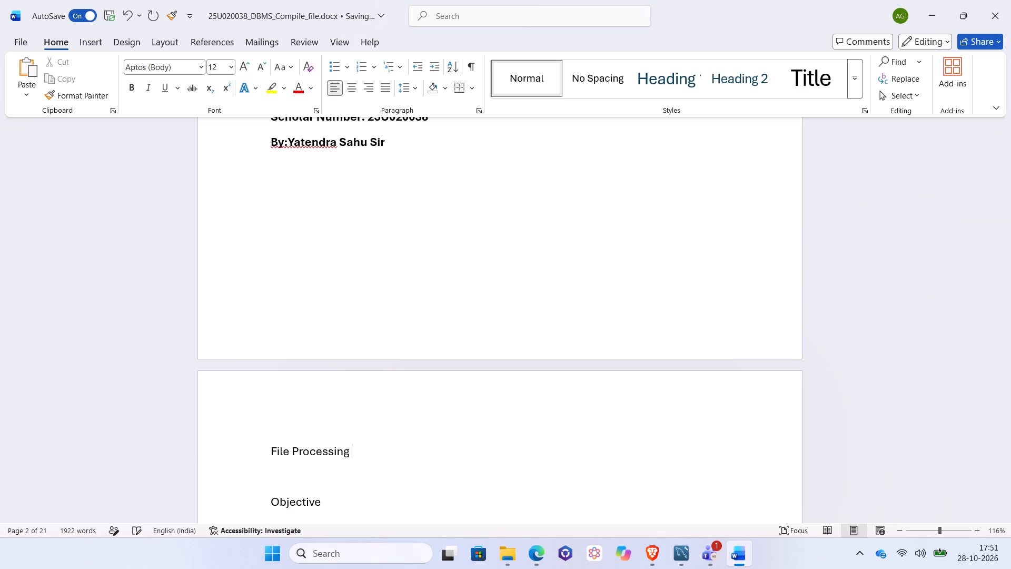
pyautogui.press('s')
pyautogui.write('ys')
pyautogui.write('US')
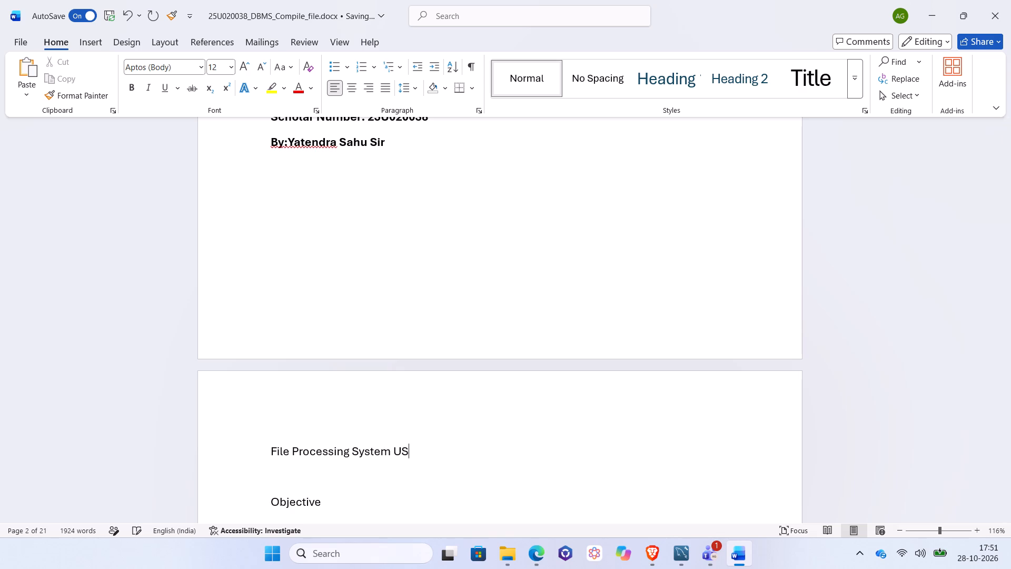
pyautogui.press('BackSpace')
pyautogui.press('s')
pyautogui.write('ing')
pyautogui.press('space')
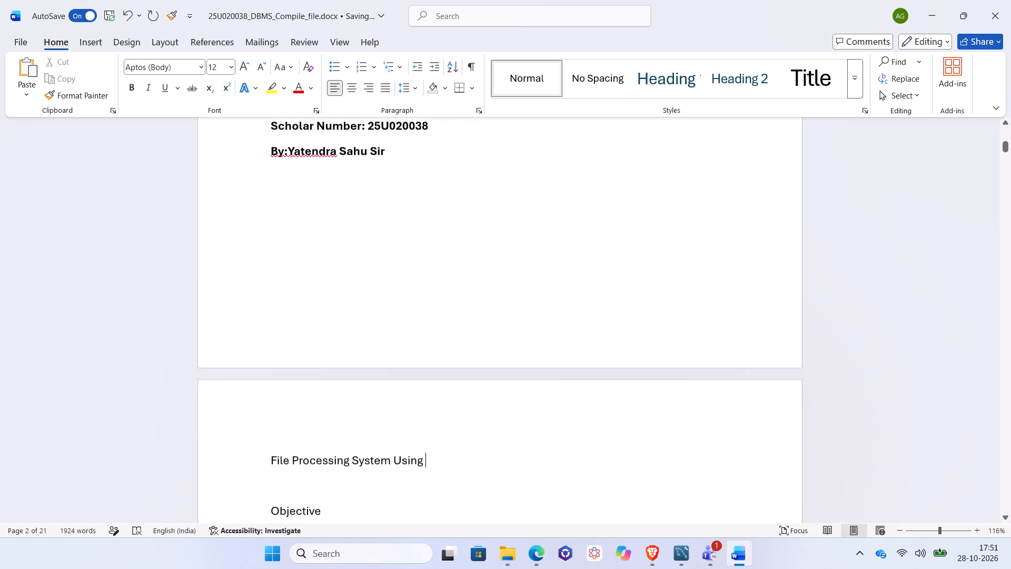
pyautogui.click(289, 294)
pyautogui.press('t')
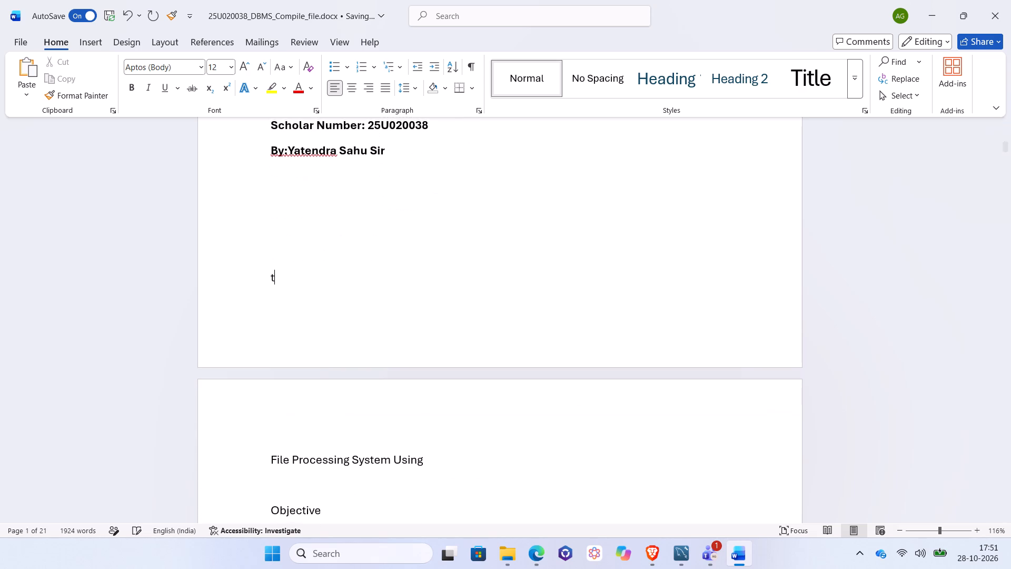
pyautogui.press('BackSpace')
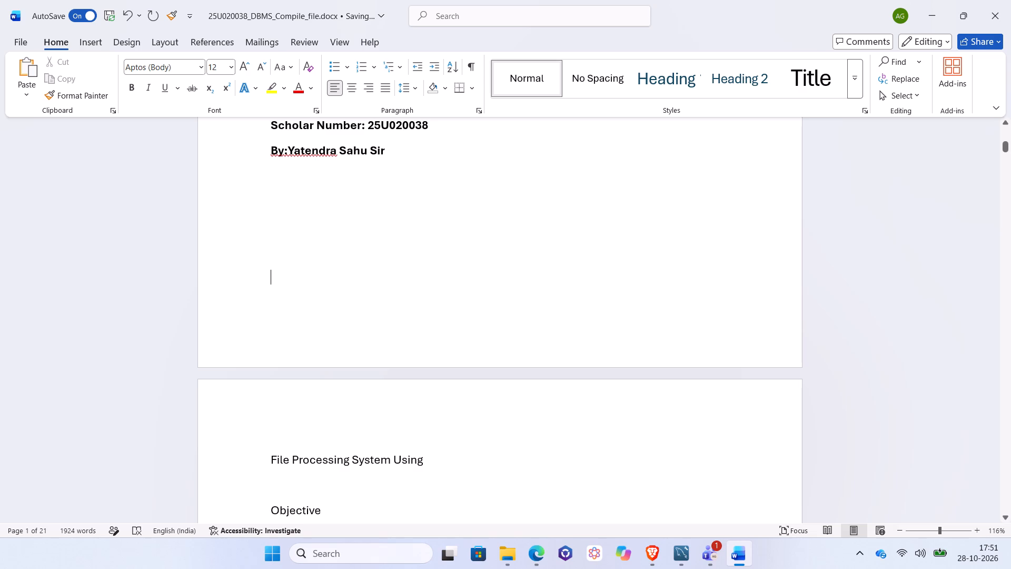
pyautogui.click(434, 462)
pyautogui.press('t')
pyautogui.press('e')
pyautogui.write('xt')
pyautogui.press('space')
pyautogui.press('f')
# Apply the Heading 2 style to the title line "File Processing System Using Text File".
pyautogui.scroll(-1, 425, 462)
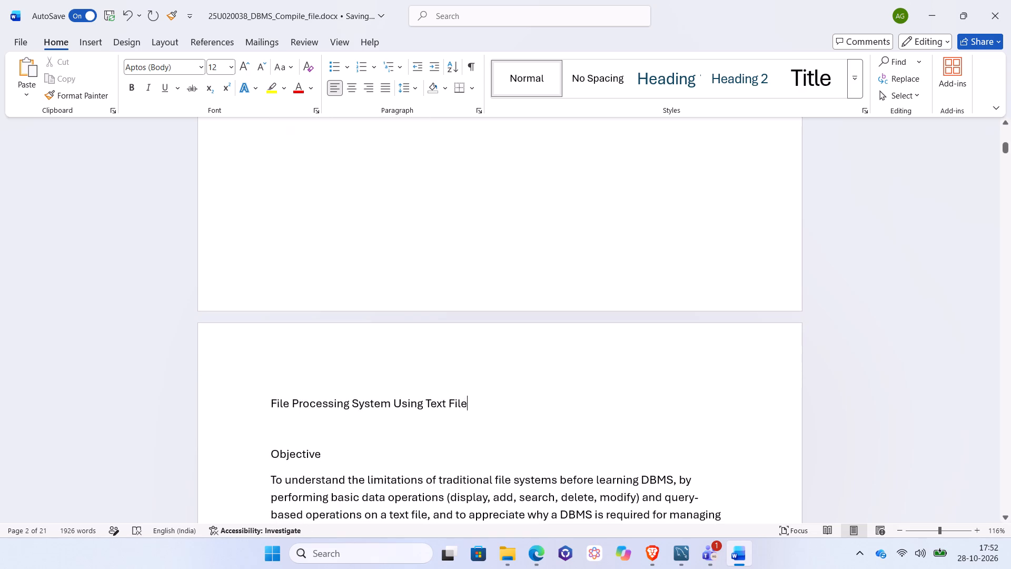
pyautogui.moveTo(268, 396); pyautogui.dragTo(494, 429)
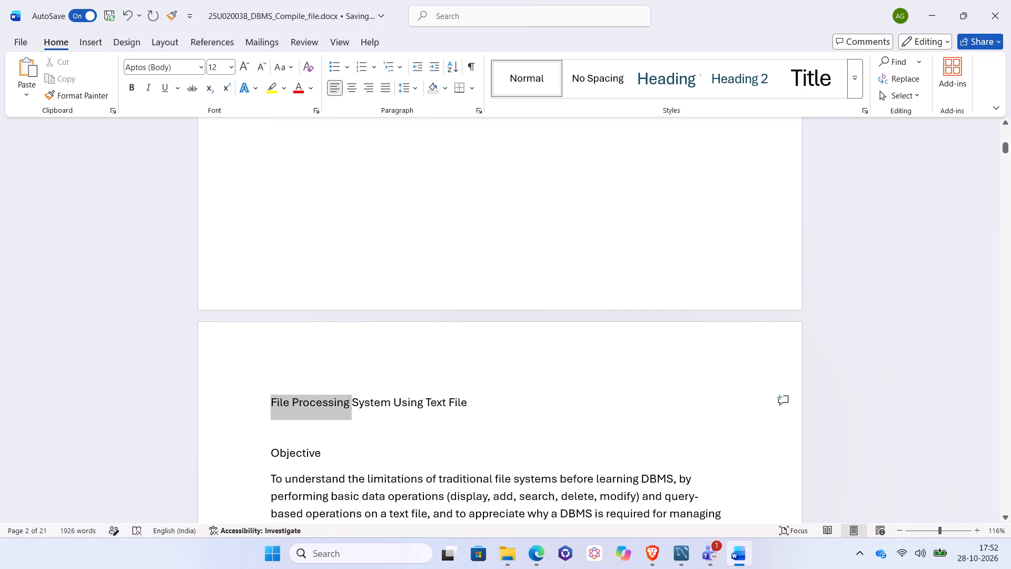
pyautogui.moveTo(494, 429); pyautogui.dragTo(488, 414)
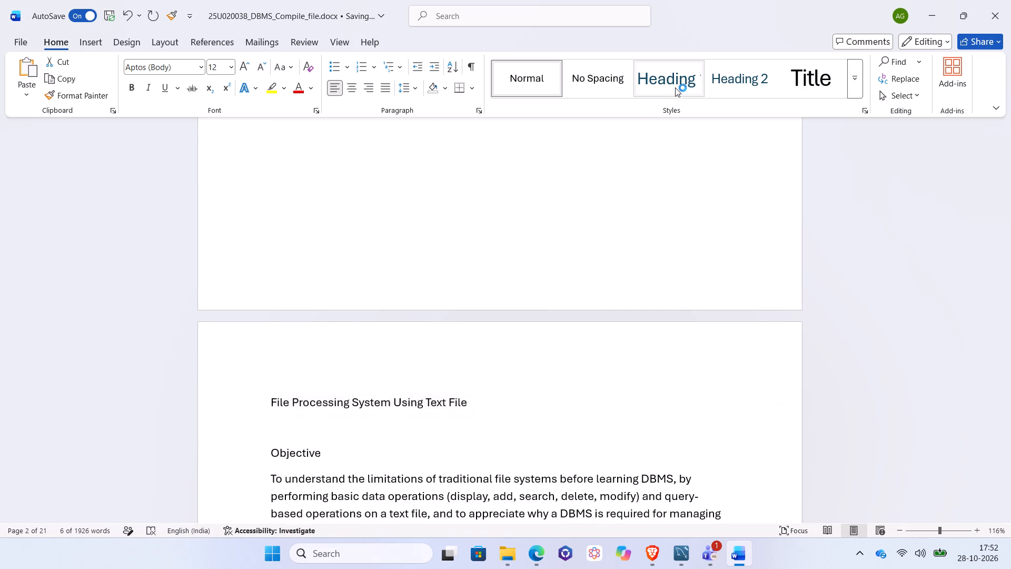
pyautogui.click(675, 87)
pyautogui.click(729, 77)
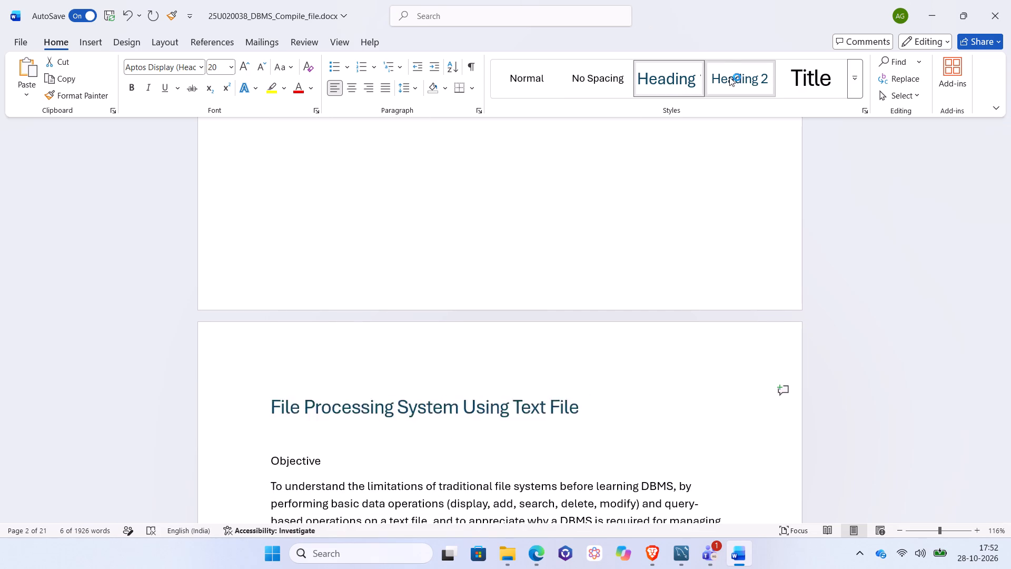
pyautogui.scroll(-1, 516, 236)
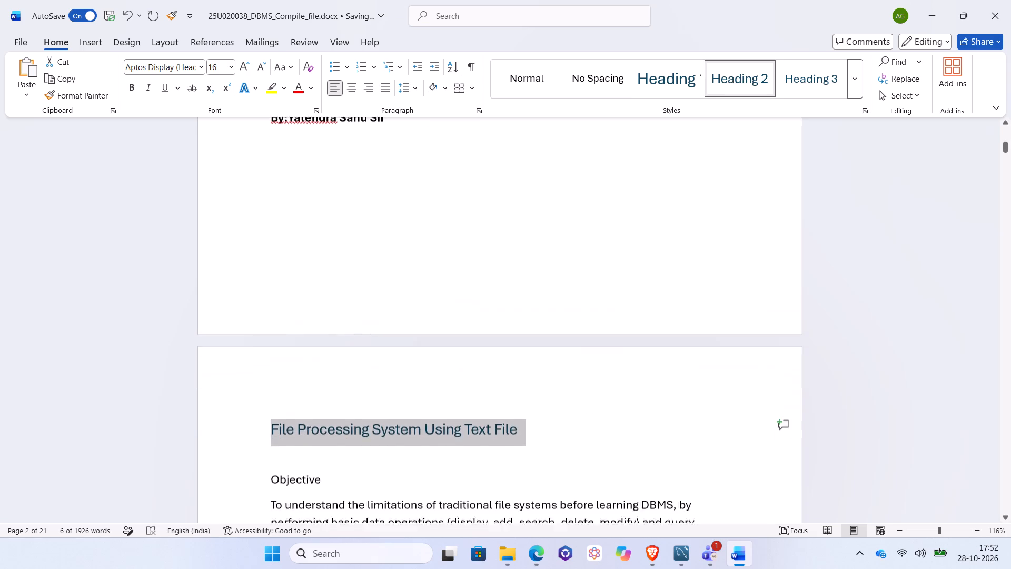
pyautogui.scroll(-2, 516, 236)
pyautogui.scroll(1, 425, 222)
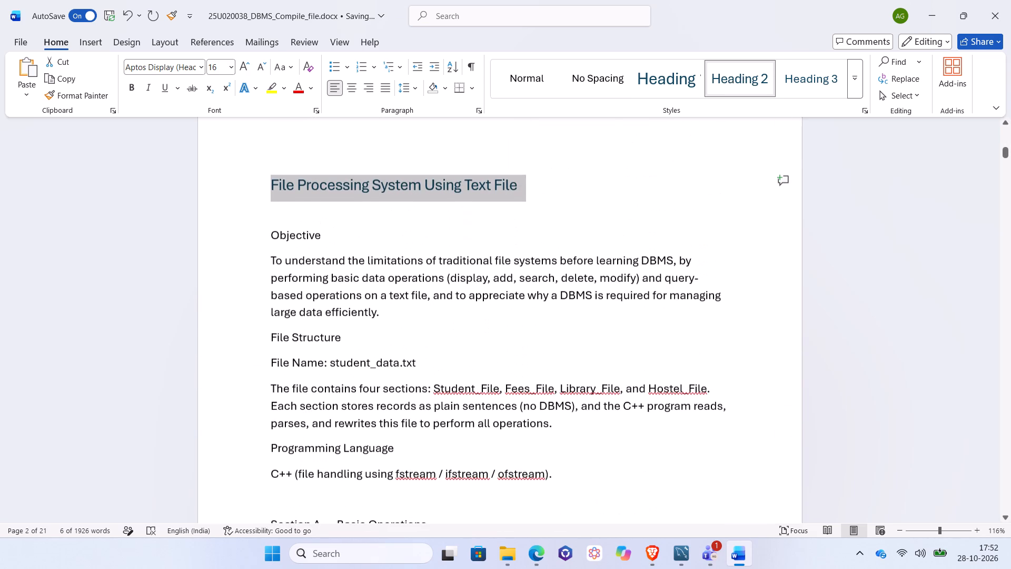
# Apply the Heading 3 style to the Objective line below the File Processing System title.
pyautogui.moveTo(267, 230); pyautogui.dragTo(330, 239)
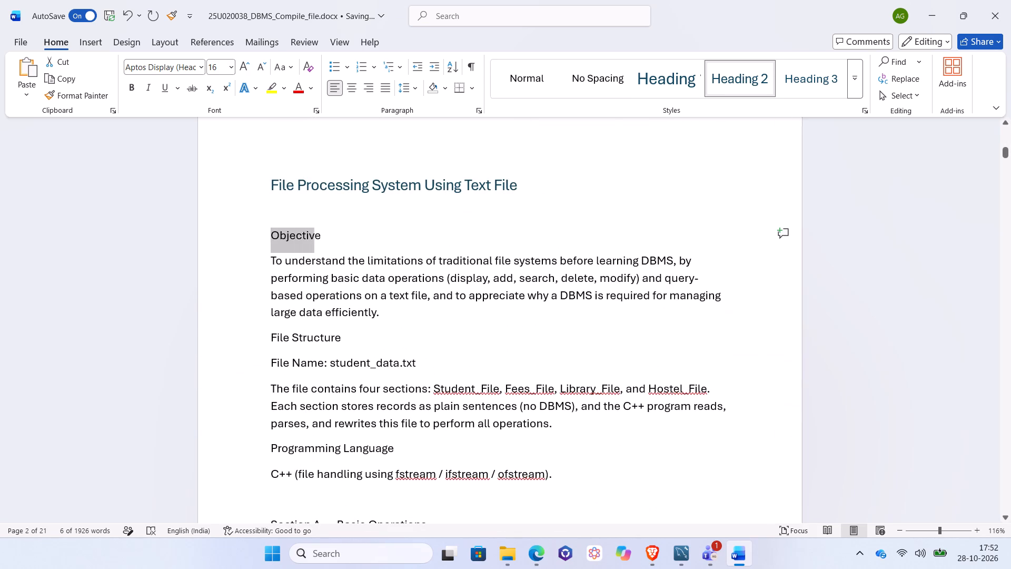
pyautogui.moveTo(330, 239); pyautogui.dragTo(337, 239)
pyautogui.click(733, 77)
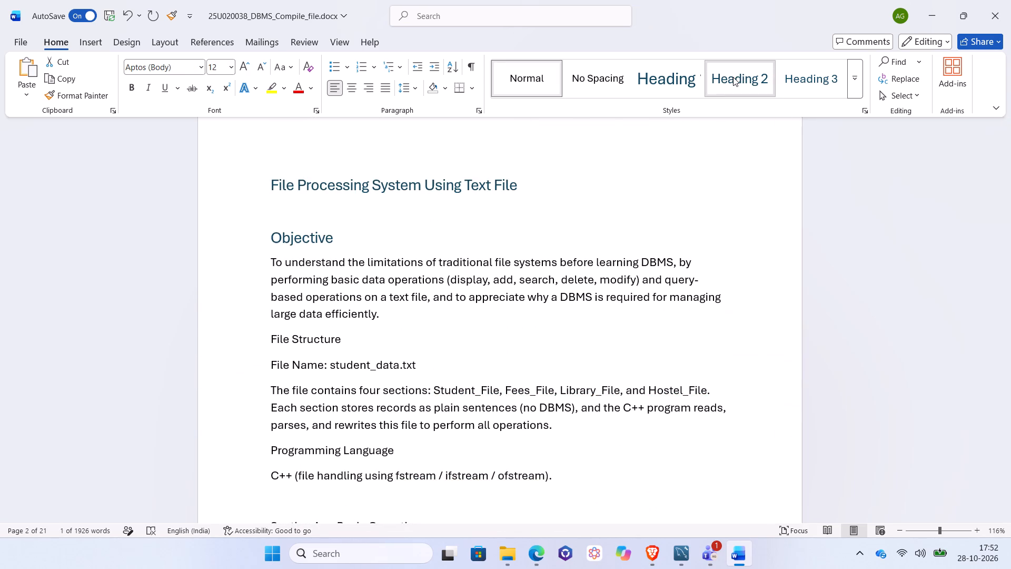
pyautogui.click(805, 82)
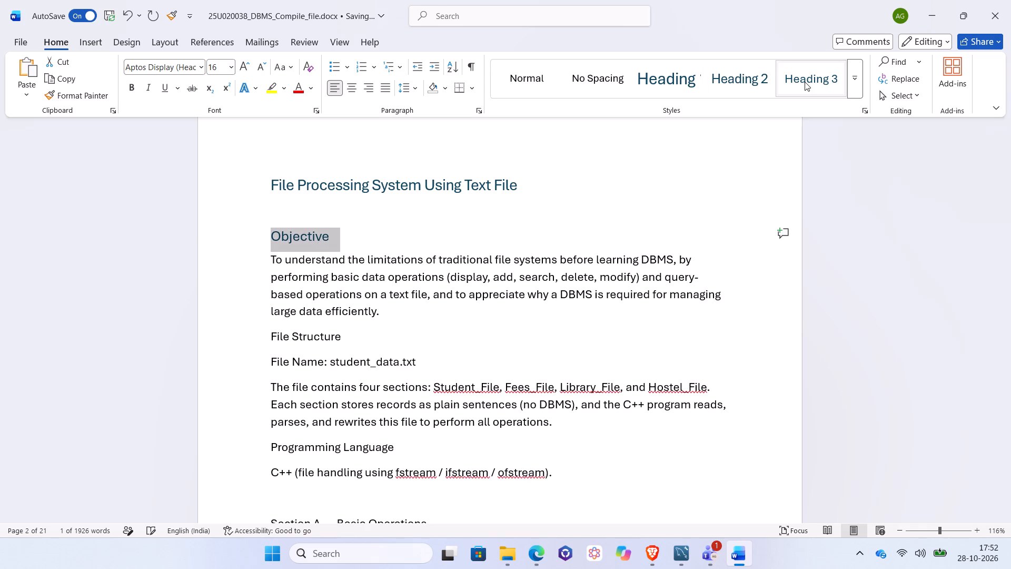
# Apply the Heading 3 style to the line "Section A — Basic Operations".
pyautogui.scroll(-2, 394, 324)
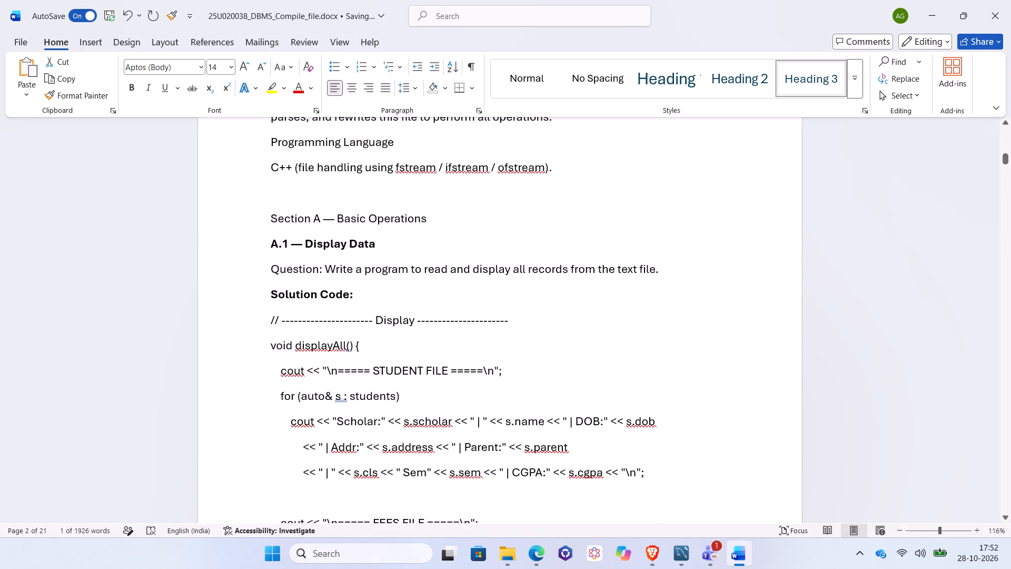
pyautogui.moveTo(270, 218); pyautogui.dragTo(430, 215)
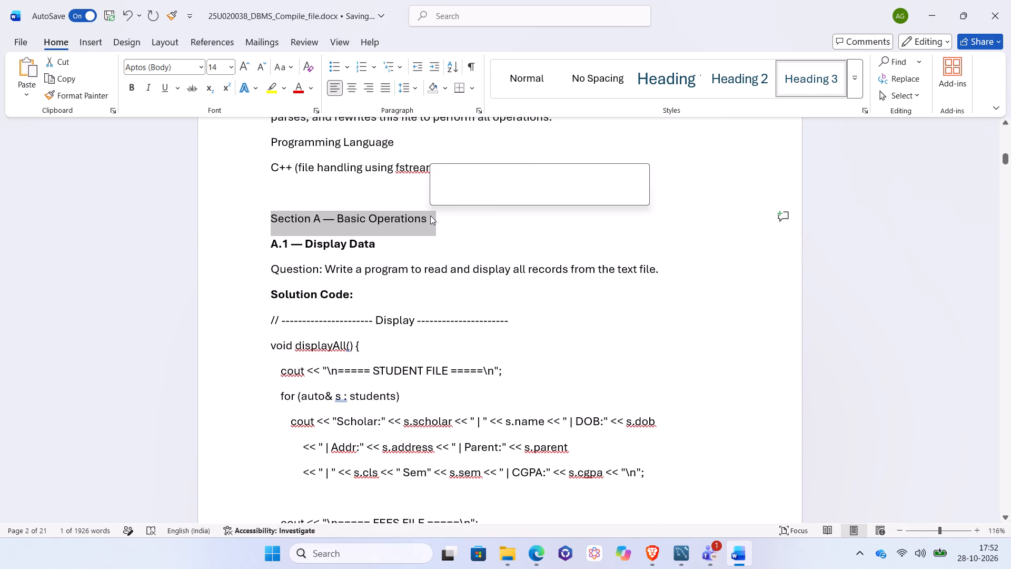
pyautogui.click(810, 84)
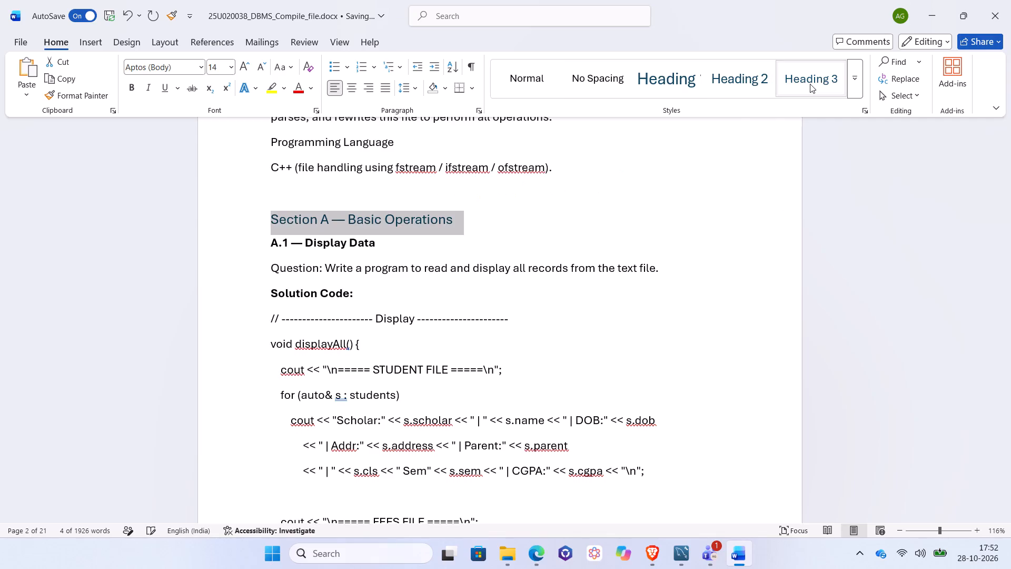
# Apply the Heading 3 style to the "Output Screenshot:" line below the displayAll code of A.1.
pyautogui.scroll(-7, 478, 293)
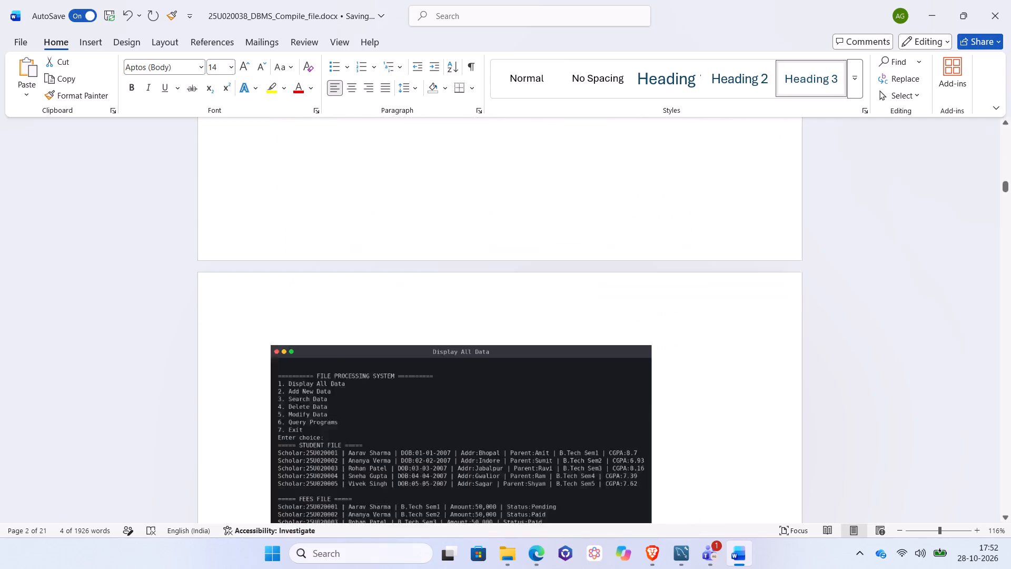
pyautogui.scroll(3, 478, 293)
pyautogui.scroll(-2, 478, 293)
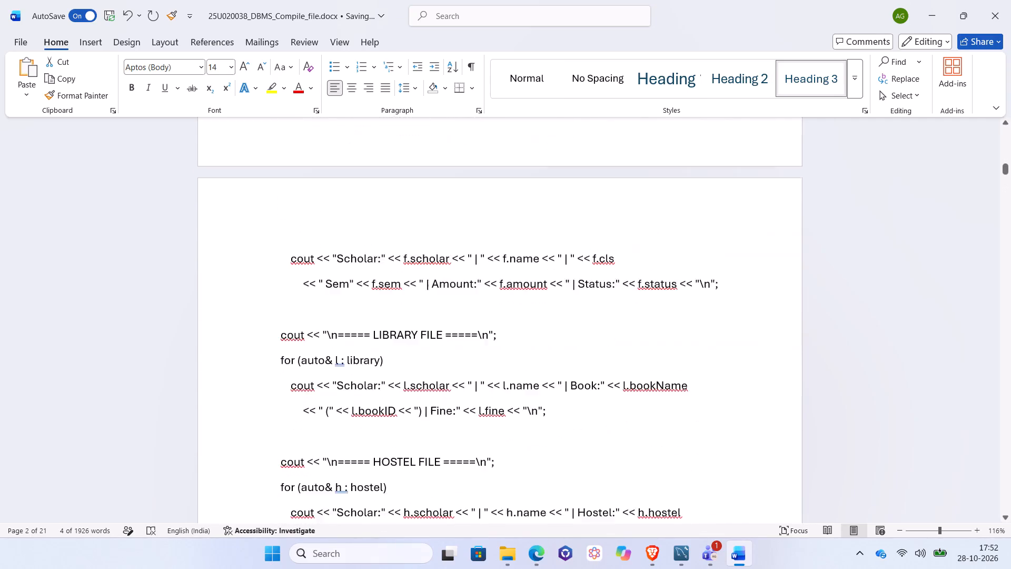
pyautogui.scroll(-2, 478, 293)
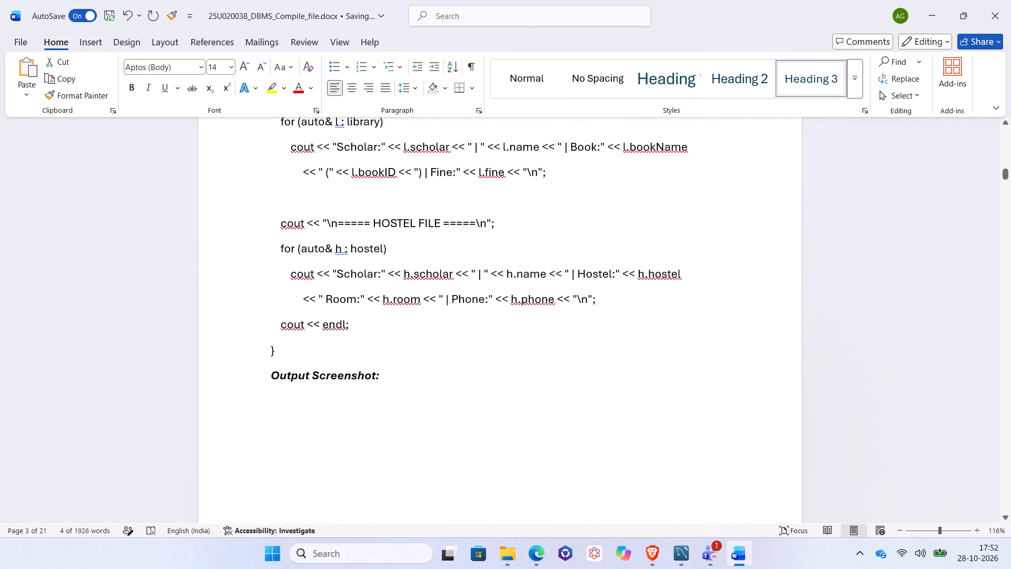
pyautogui.moveTo(272, 372); pyautogui.dragTo(395, 375)
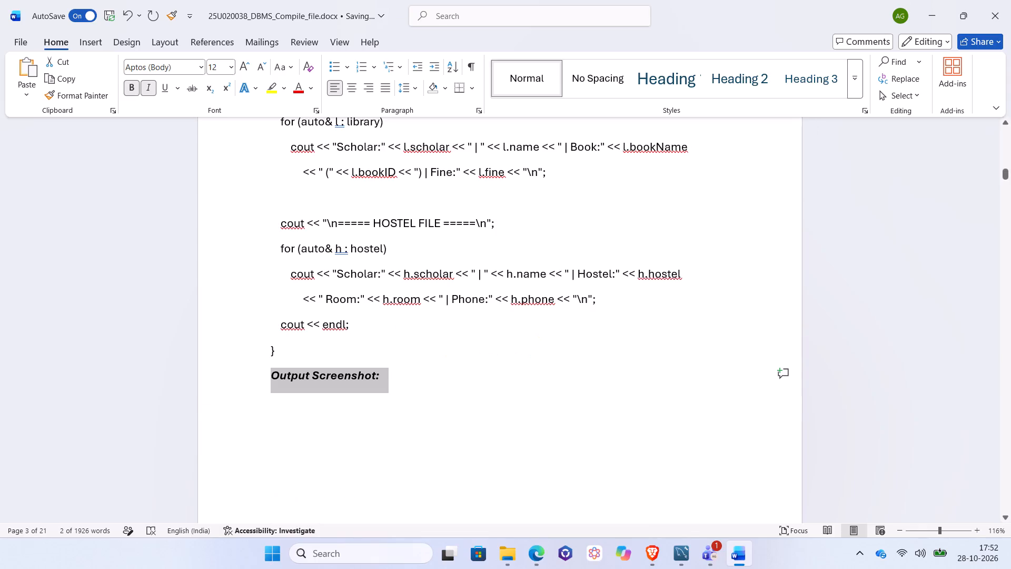
pyautogui.click(818, 79)
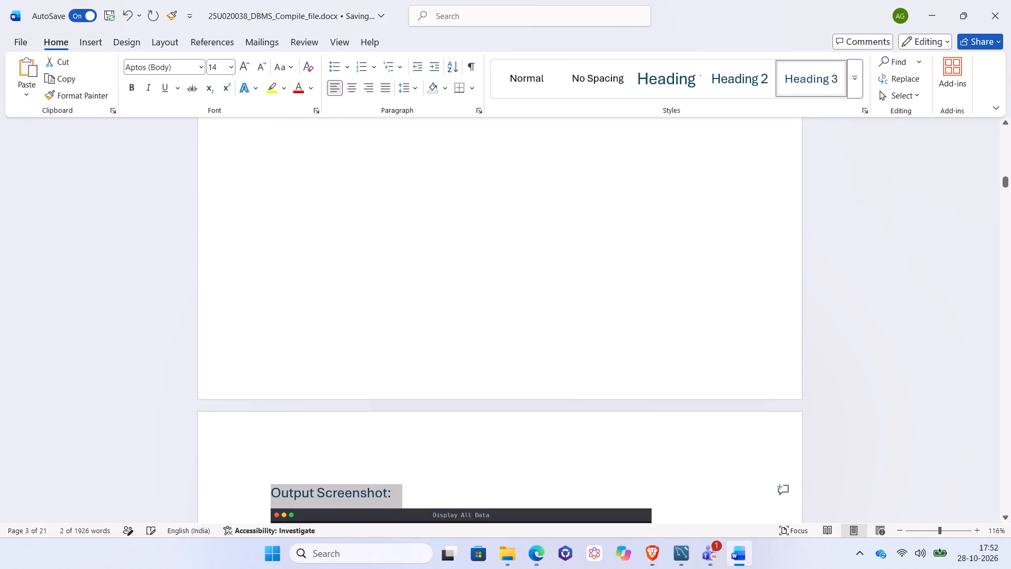
# Insert a line break after the A.1 "Output Screenshot:" heading to separate it from the Display All Data image.
pyautogui.hscroll(1, 560, 301)
pyautogui.scroll(2, 560, 301)
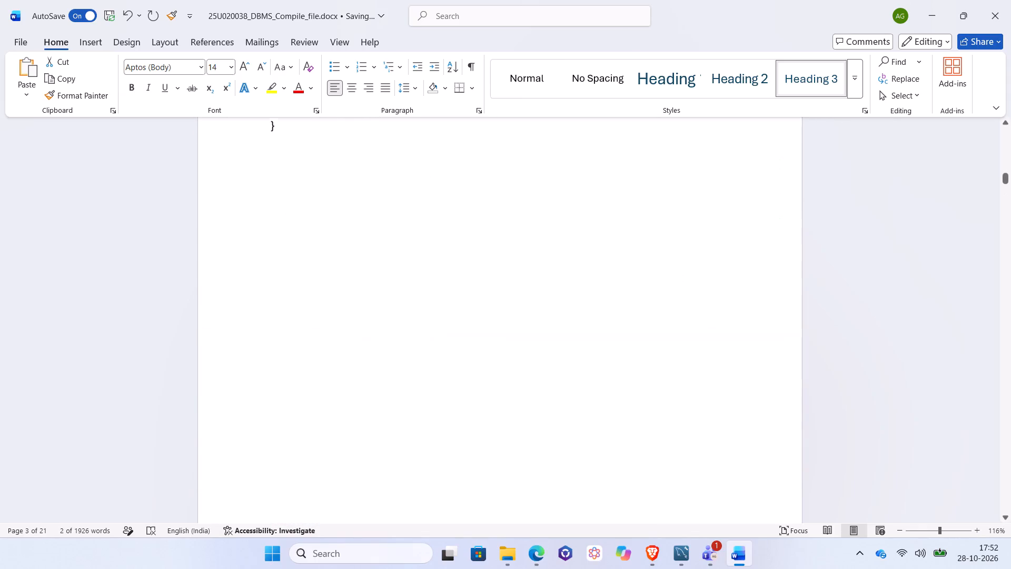
pyautogui.scroll(-1, 560, 301)
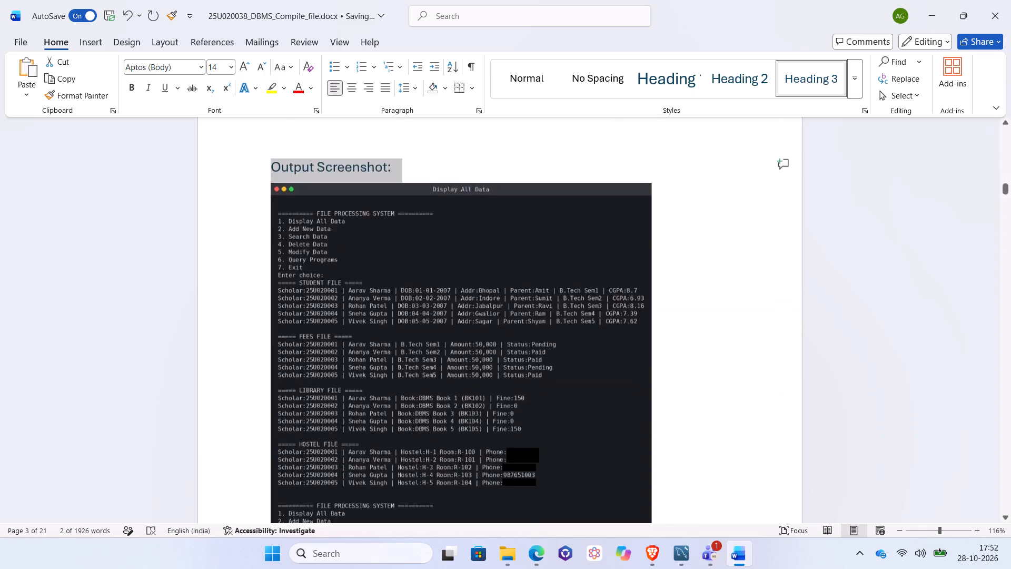
pyautogui.click(407, 219)
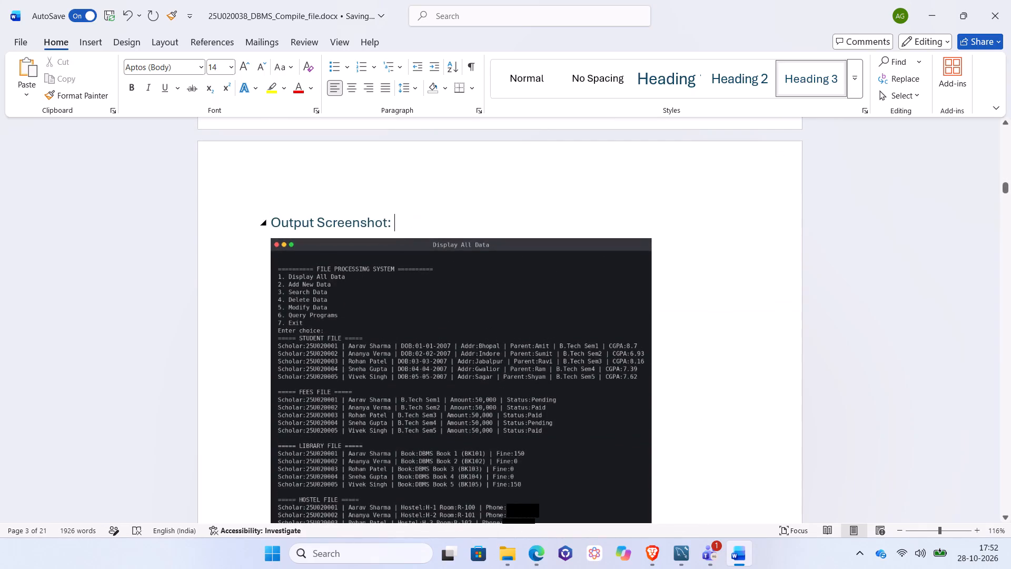
pyautogui.press('Return')
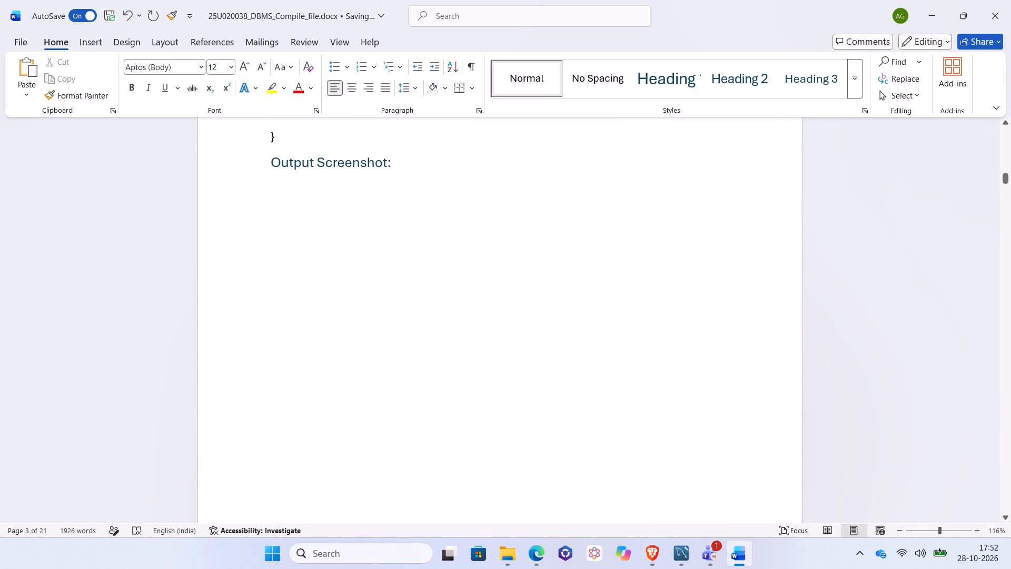
# Insert twelve blank lines above the A.1 "Output Screenshot:" heading to push it down onto the fourth page.
pyautogui.click(270, 156)
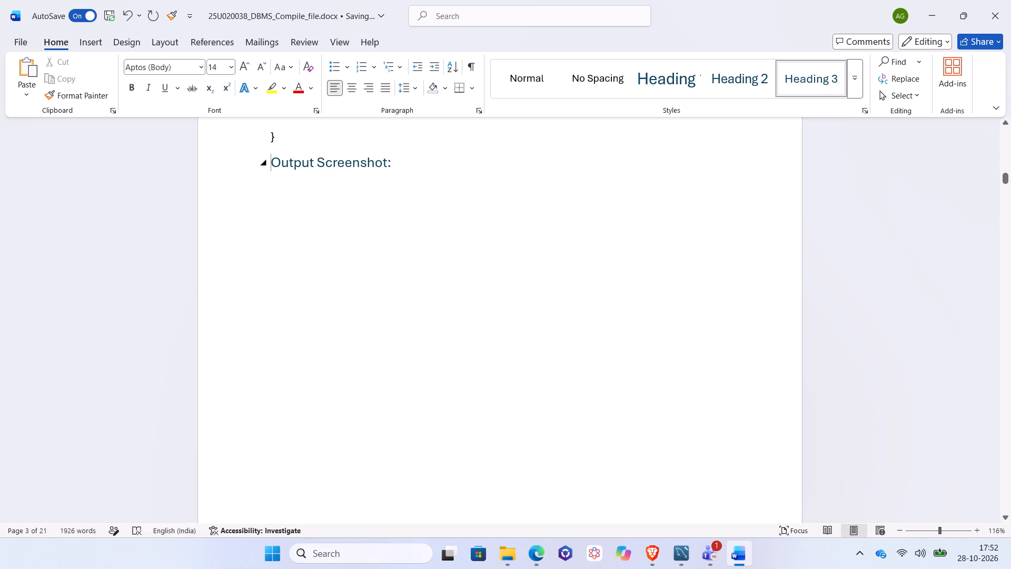
pyautogui.press('Return')
pyautogui.press('Return')
pyautogui.press('Return')
pyautogui.press('Return')
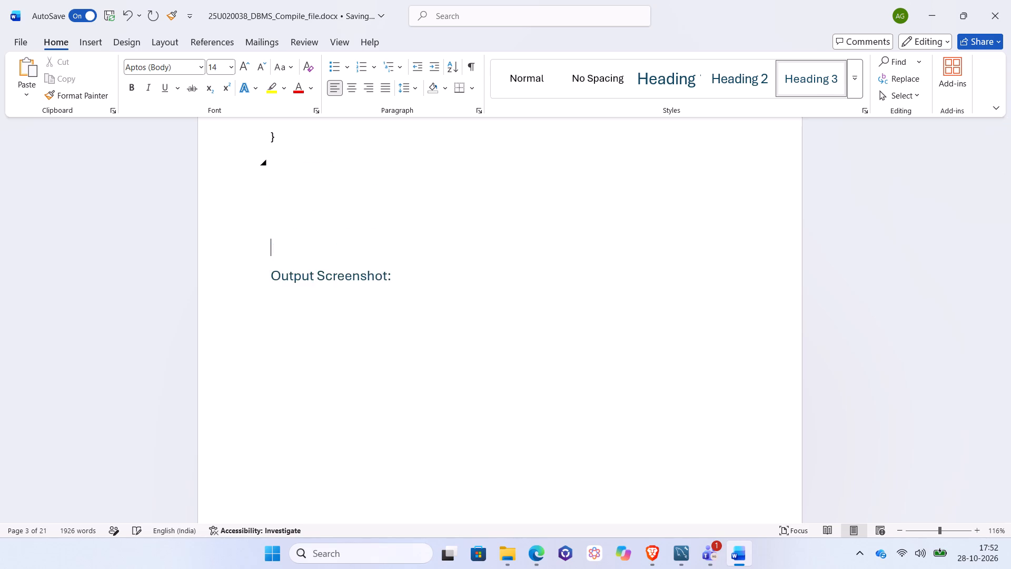
pyautogui.press('Return')
pyautogui.press('Return')
pyautogui.press('Return')
pyautogui.press('Return')
pyautogui.press('Return')
pyautogui.press('Return')
pyautogui.press('Return')
pyautogui.press('Return')
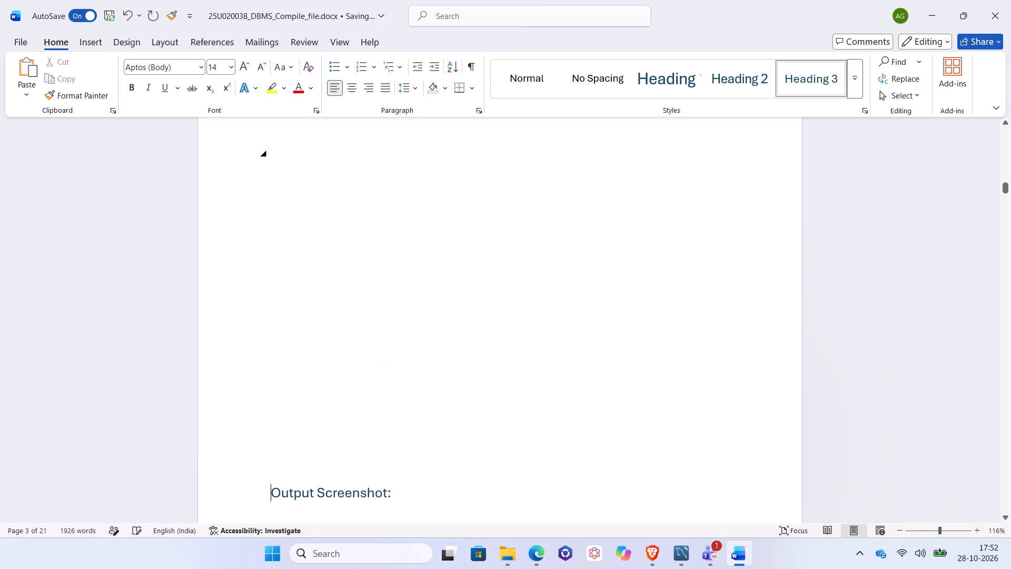
pyautogui.scroll(-1, 270, 156)
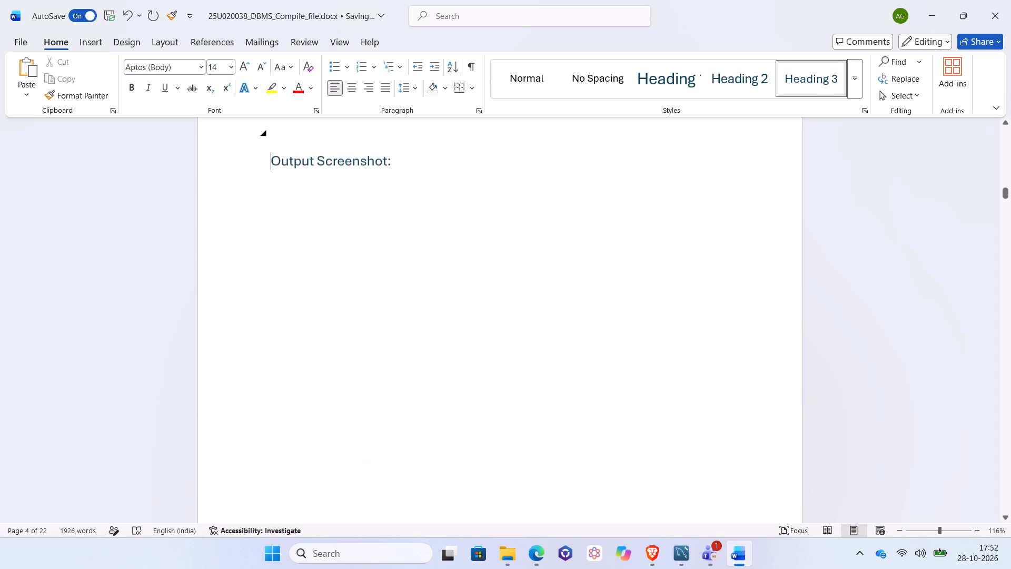
pyautogui.scroll(1, 270, 156)
# Remove the extra blank lines above the A.1 "Output Screenshot:" heading, leaving only one after the code's closing brace.
pyautogui.press('BackSpace')
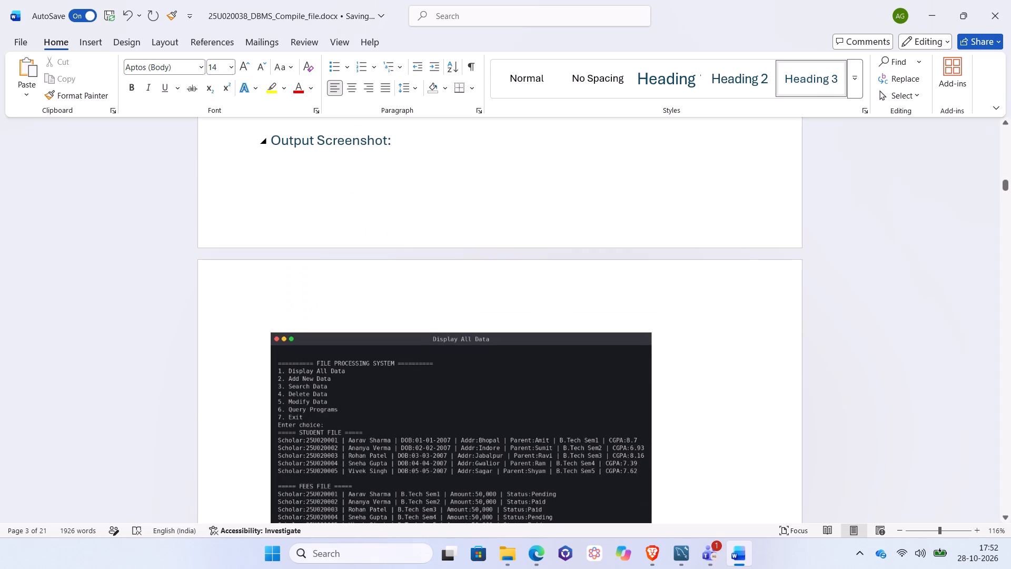
pyautogui.press('BackSpace')
pyautogui.press('BackSpace')
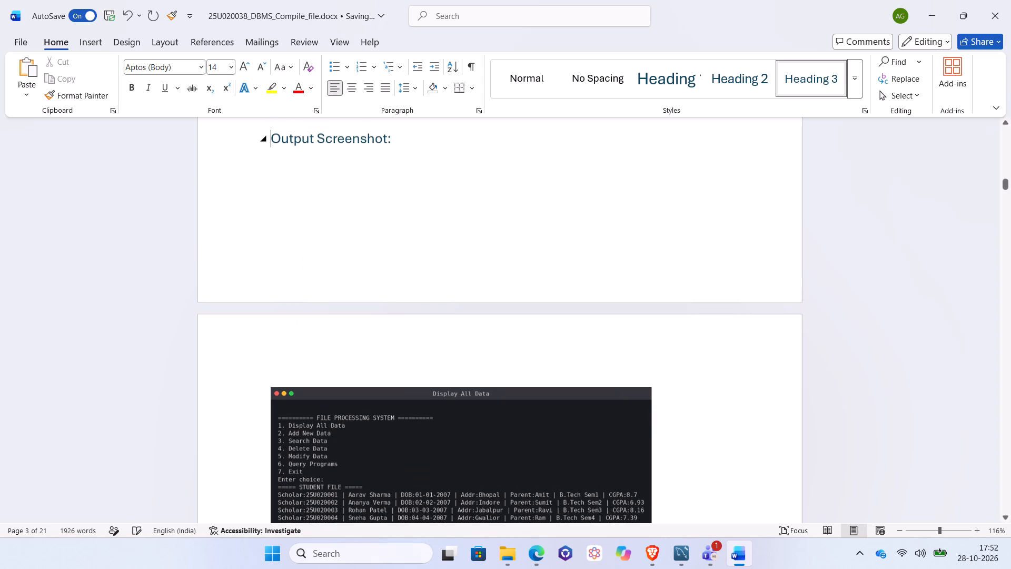
pyautogui.press('BackSpace')
pyautogui.press('BackSpace')
pyautogui.press('BackSpace')
pyautogui.press('BackSpace')
pyautogui.press('BackSpace')
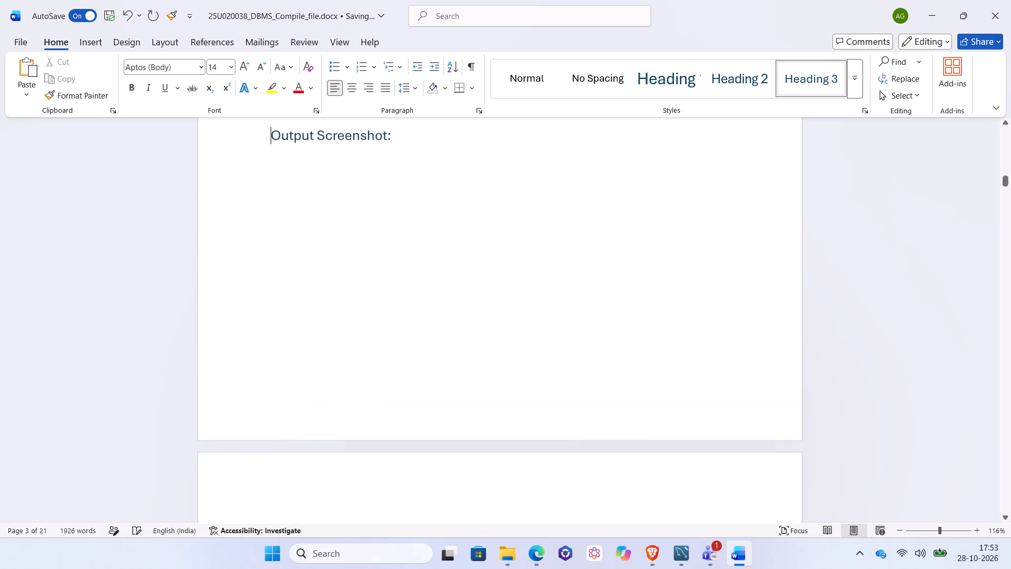
pyautogui.press('BackSpace')
pyautogui.press('BackSpace')
pyautogui.scroll(1, 270, 156)
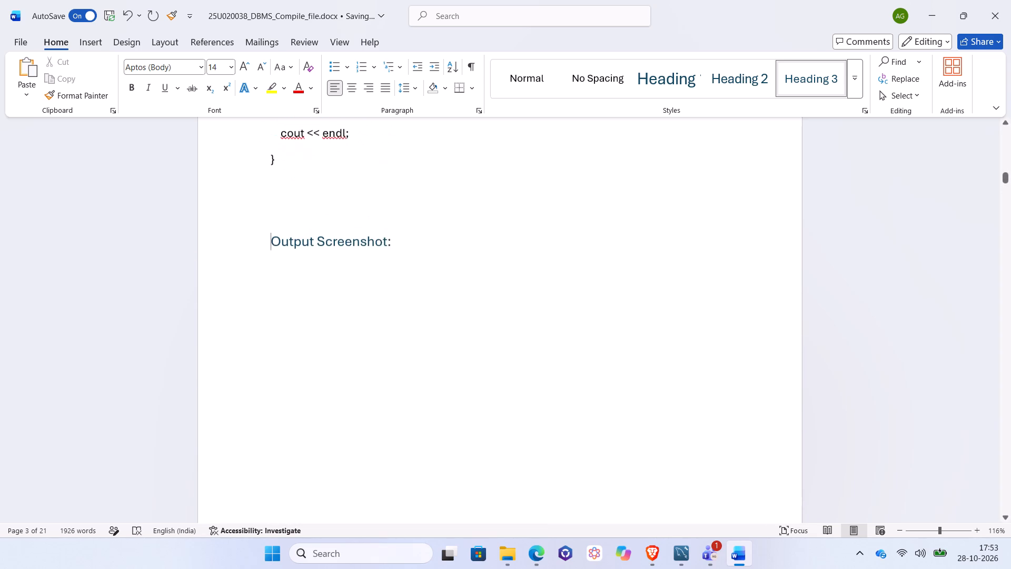
pyautogui.scroll(1, 270, 156)
pyautogui.press('BackSpace')
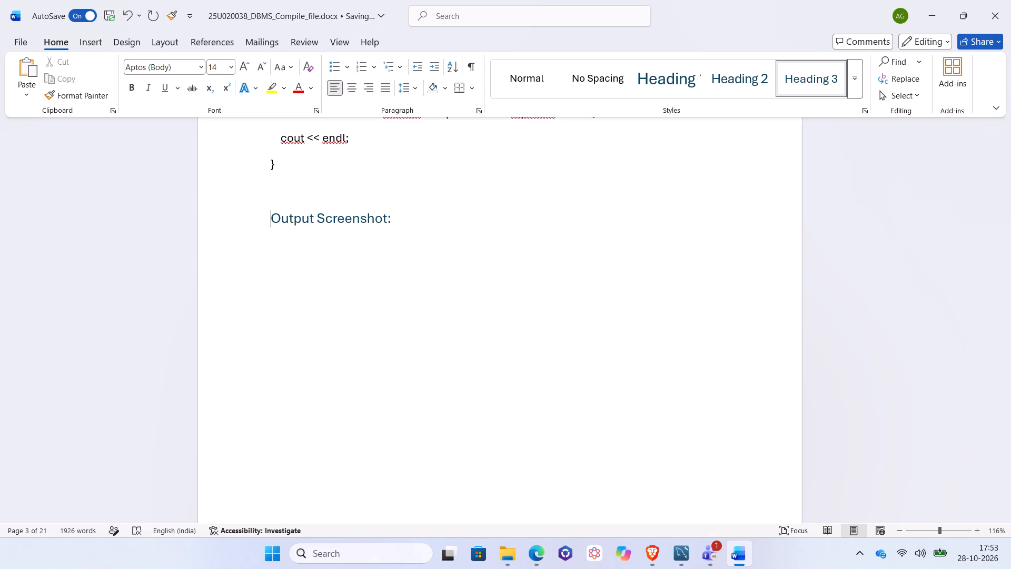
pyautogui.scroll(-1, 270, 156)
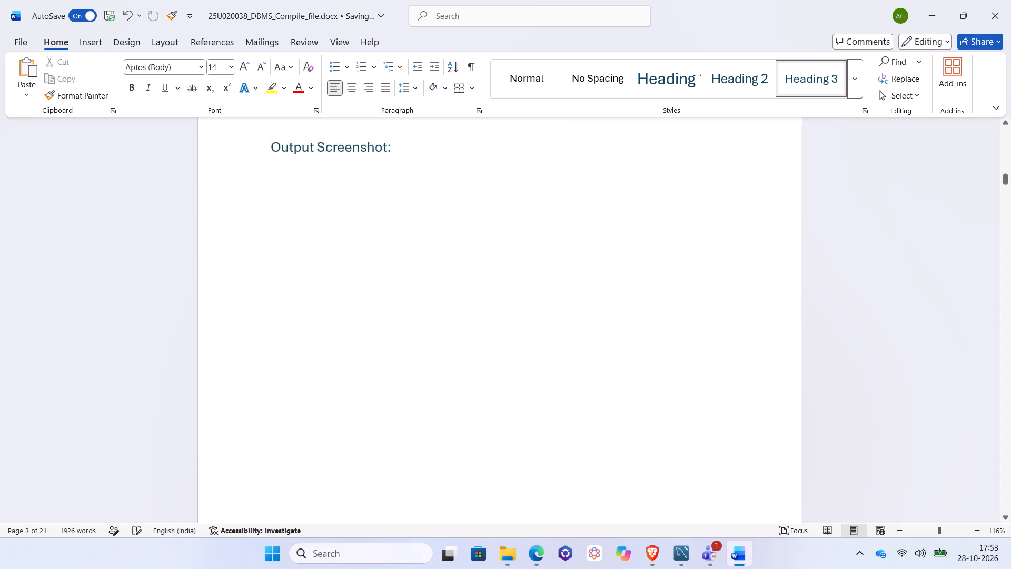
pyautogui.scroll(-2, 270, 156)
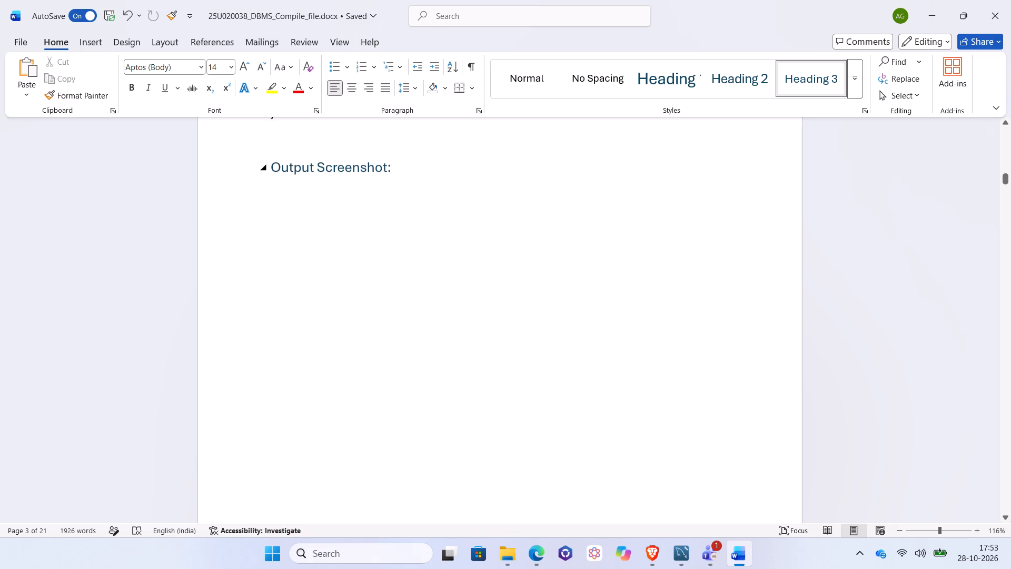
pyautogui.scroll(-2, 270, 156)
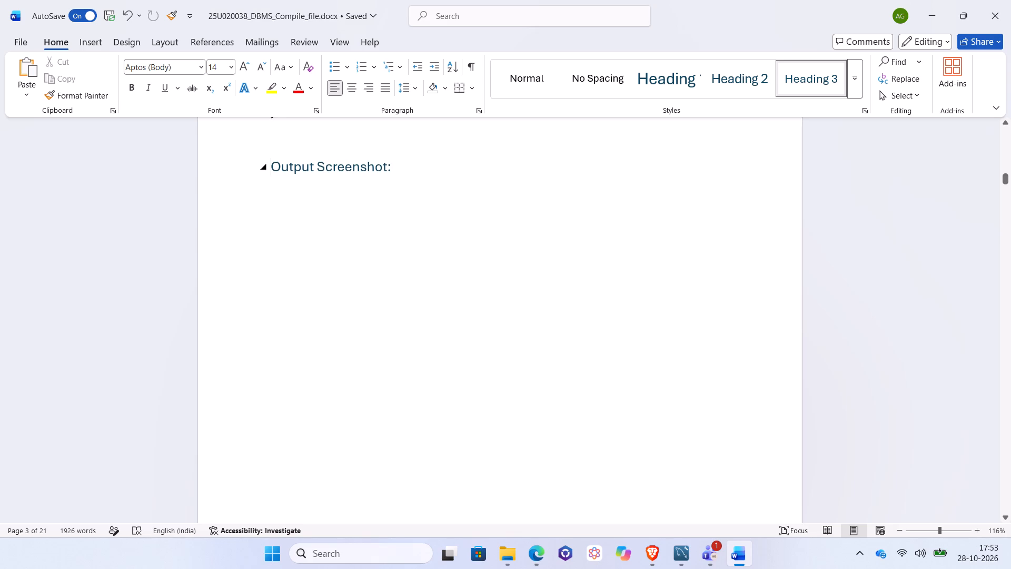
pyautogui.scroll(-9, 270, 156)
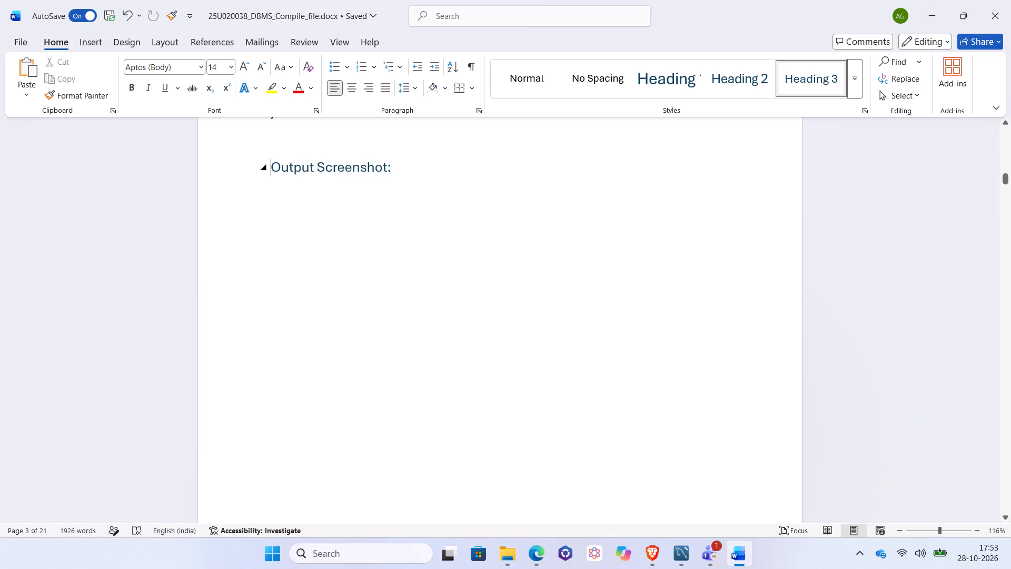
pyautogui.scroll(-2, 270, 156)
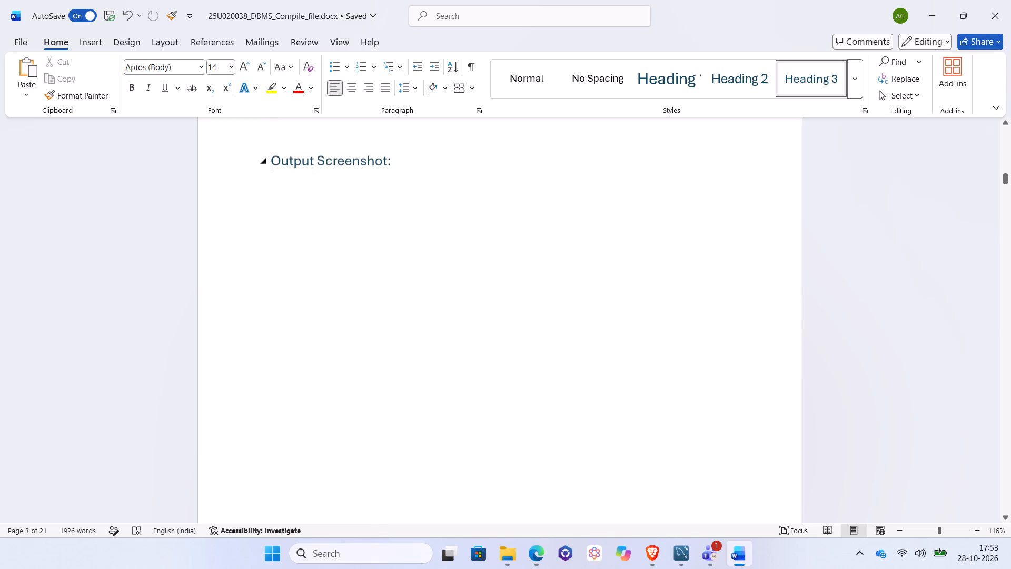
# Apply the Heading 3 style to the "A.2 — Add New Data" title line.
pyautogui.scroll(-1, 270, 156)
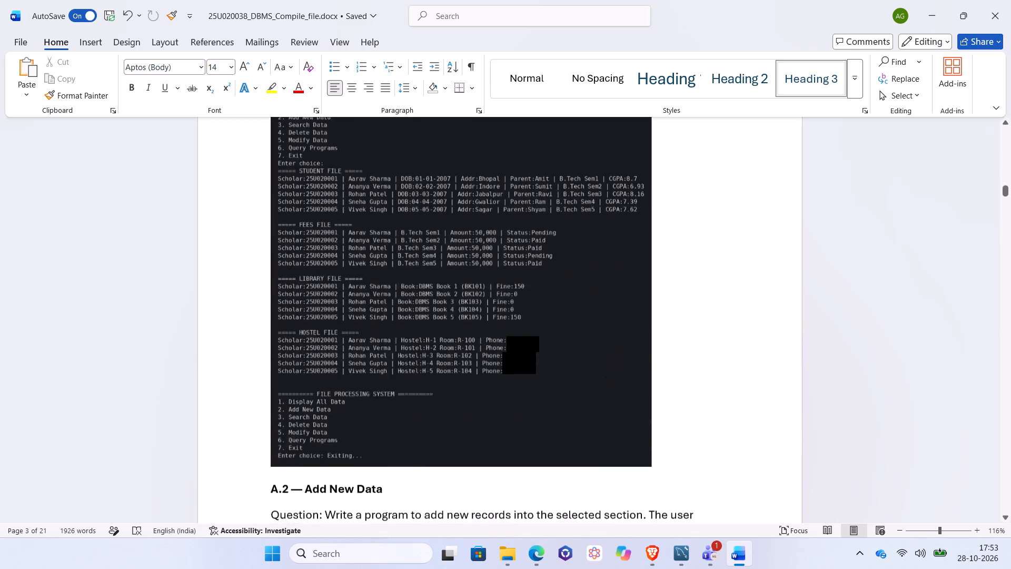
pyautogui.scroll(2, 270, 156)
pyautogui.scroll(-1, 270, 156)
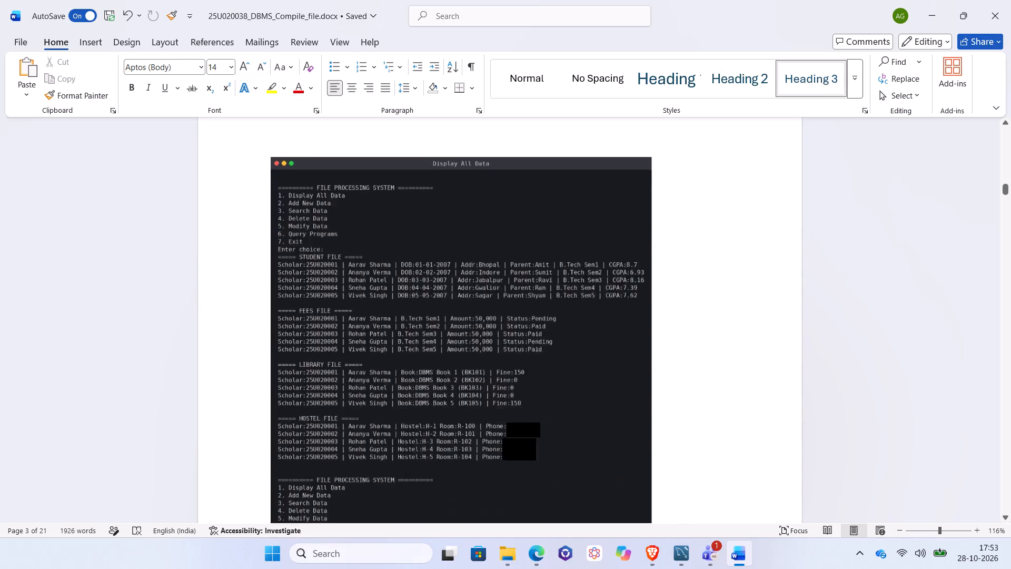
pyautogui.scroll(-2, 270, 156)
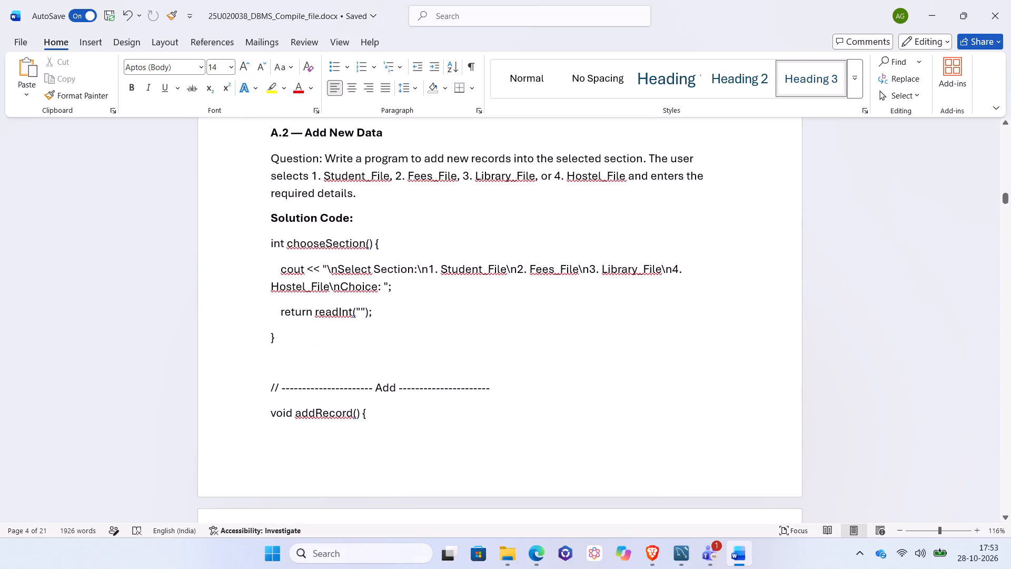
pyautogui.moveTo(266, 135); pyautogui.dragTo(394, 127)
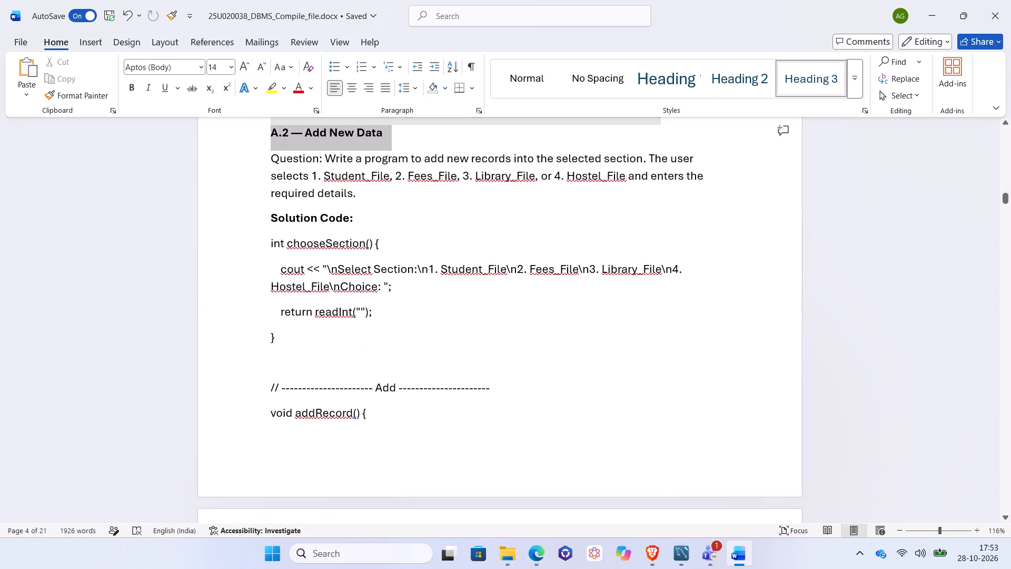
pyautogui.moveTo(394, 127); pyautogui.dragTo(393, 133)
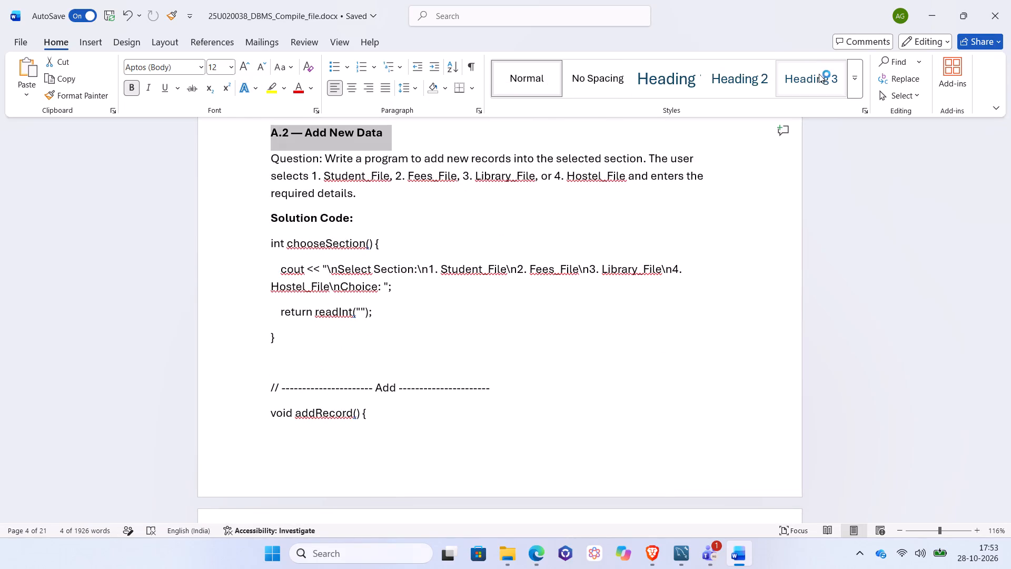
pyautogui.click(819, 74)
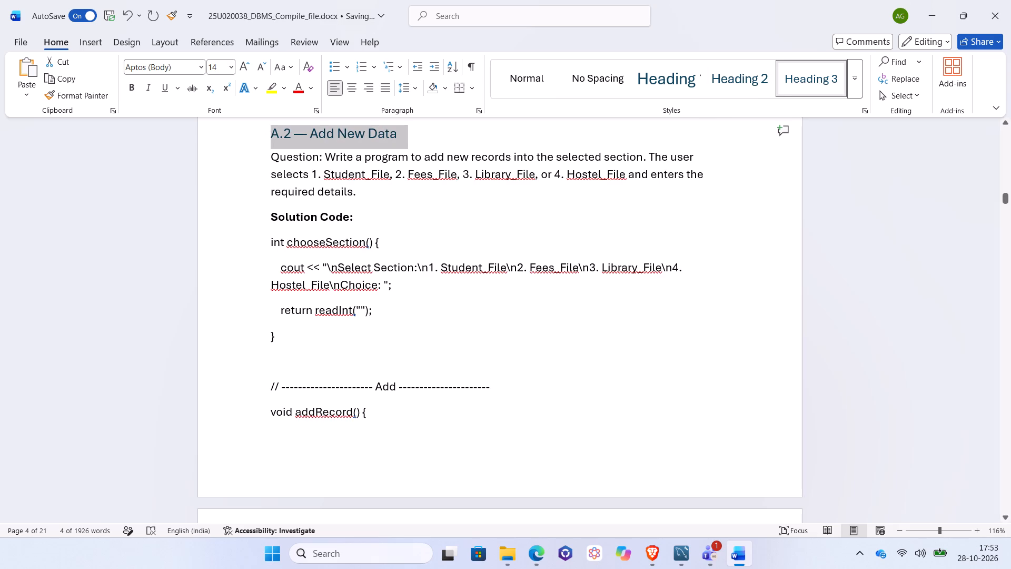
# Apply the Heading 3 style to the "Solution Code:" line of A.2.
pyautogui.moveTo(267, 219); pyautogui.dragTo(392, 214)
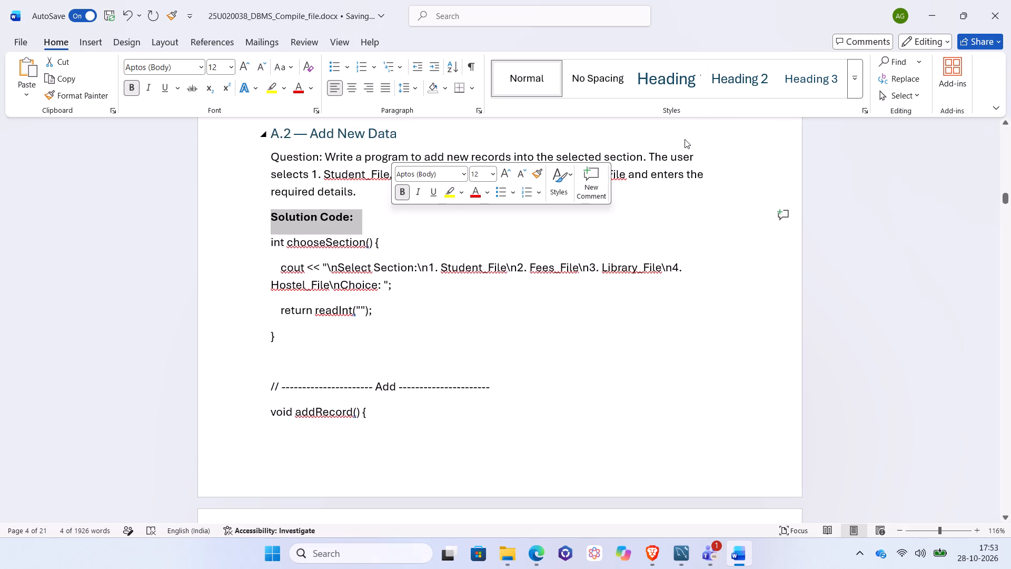
pyautogui.click(814, 85)
# Cut the dashed "// --- Add ---" comment line above the addRecord function in the A.2 code.
pyautogui.scroll(-2, 628, 289)
pyautogui.scroll(2, 628, 289)
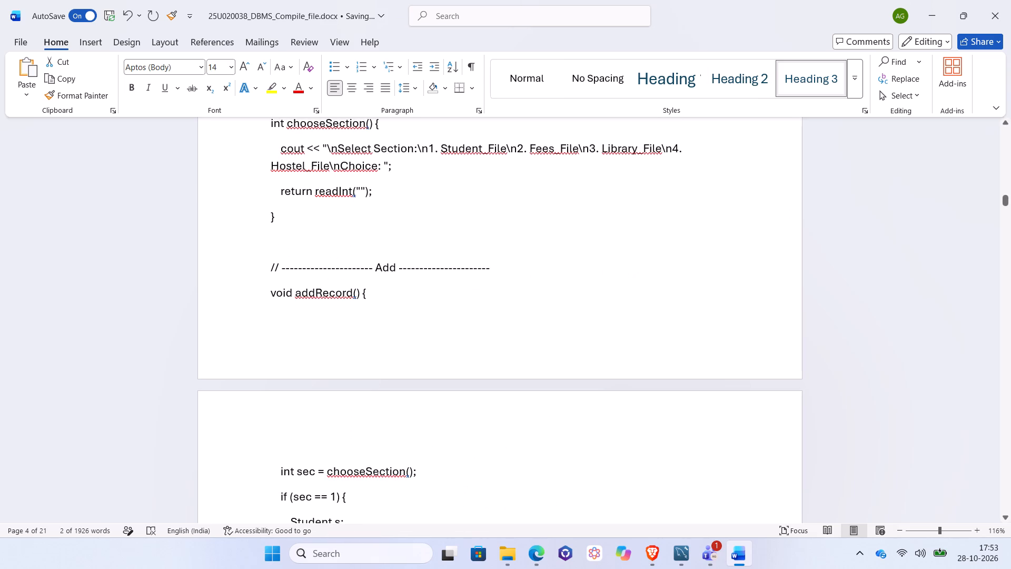
pyautogui.moveTo(265, 260); pyautogui.dragTo(273, 261)
pyautogui.moveTo(273, 261); pyautogui.dragTo(479, 260)
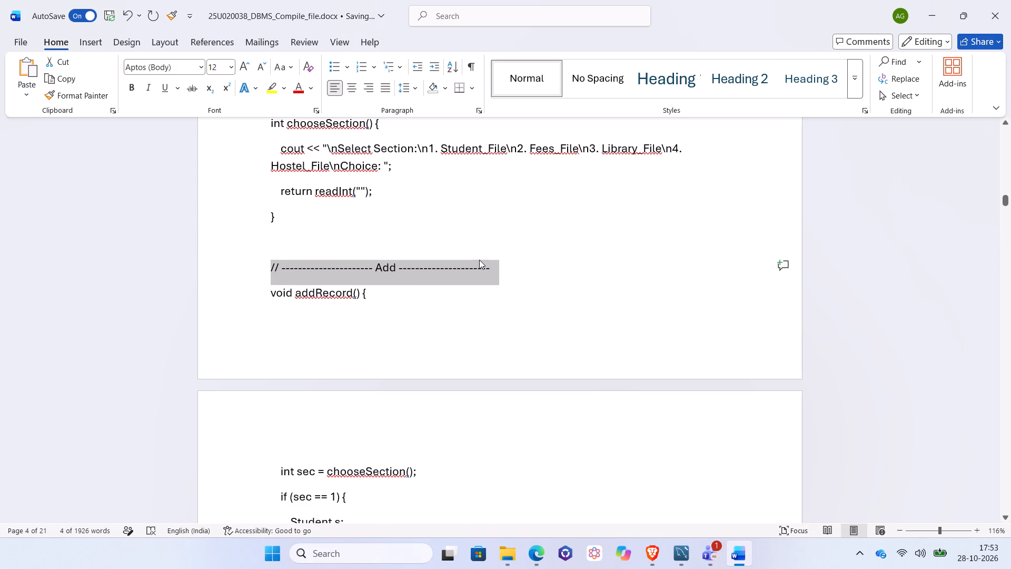
pyautogui.hotkey('ctrl', 'x')
# Apply the Heading 3 style to the A.2 "Output Screenshot" line above the Add New Data image and set its font size to 11.
pyautogui.scroll(-1, 479, 260)
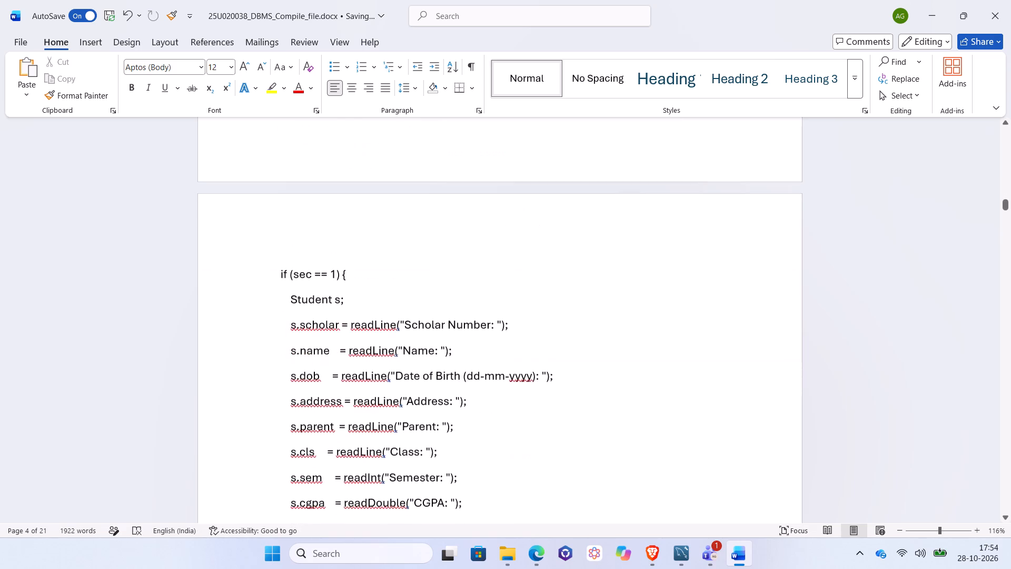
pyautogui.scroll(-3, 479, 260)
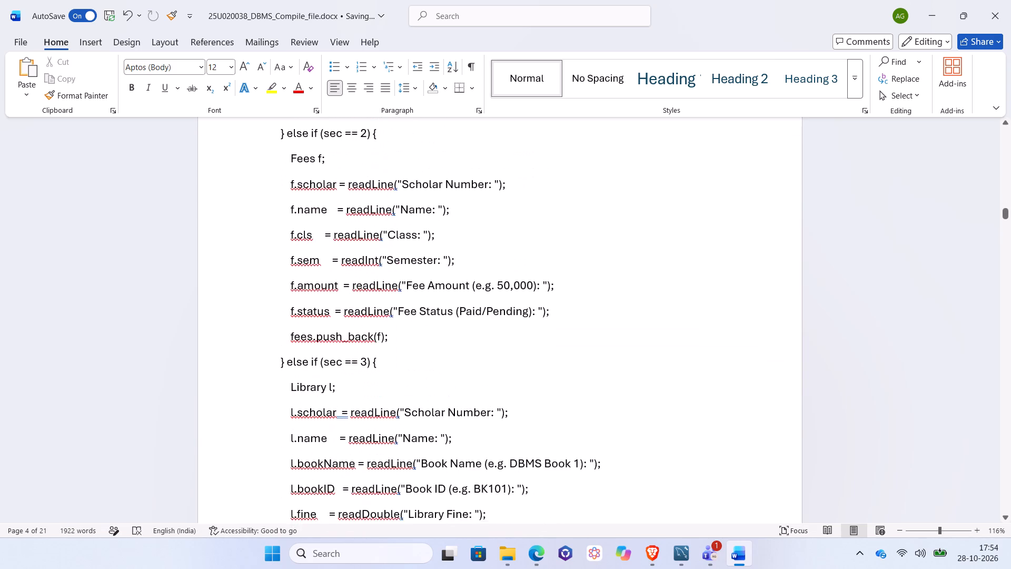
pyautogui.scroll(-3, 479, 260)
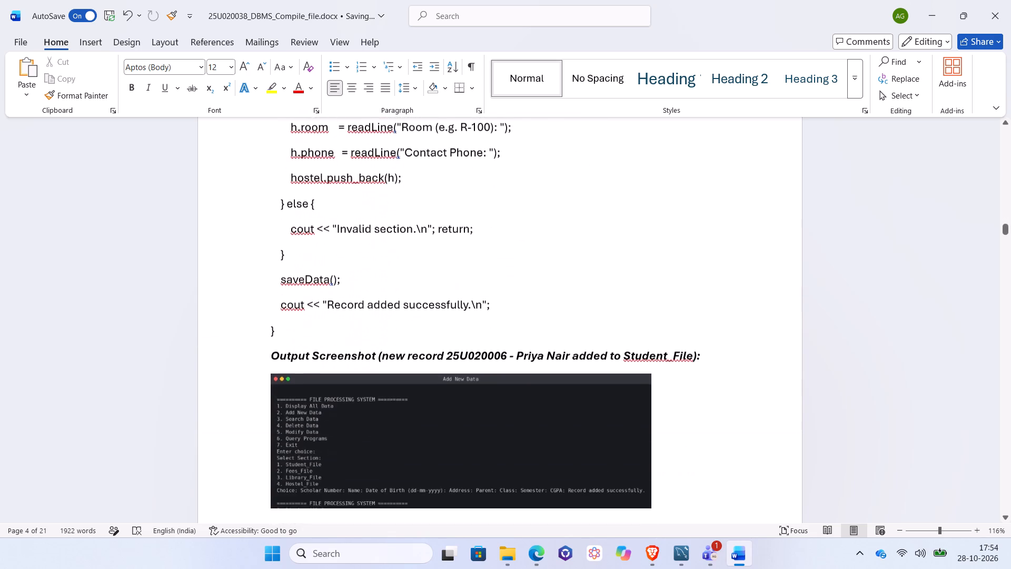
pyautogui.scroll(-2, 479, 260)
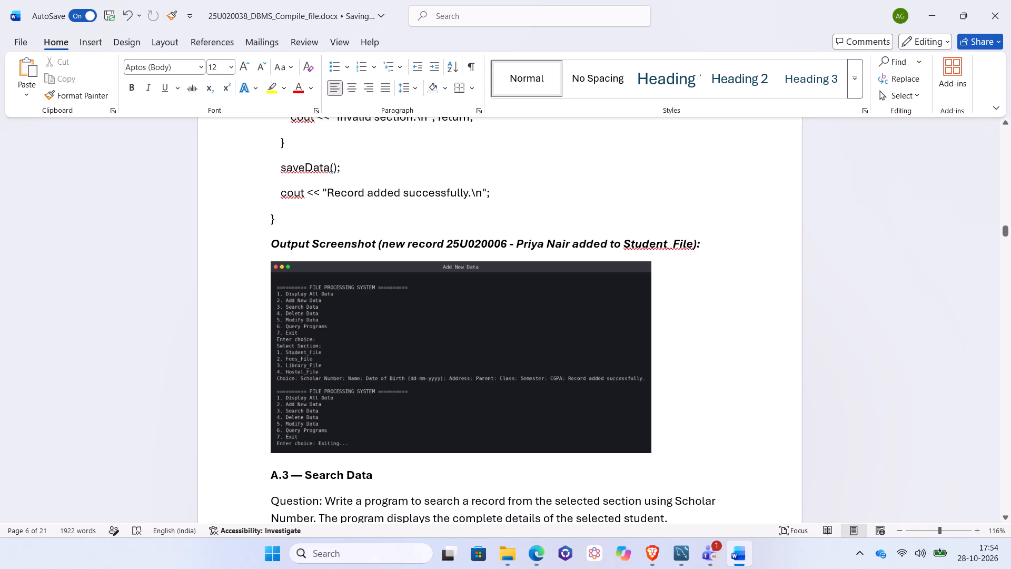
pyautogui.moveTo(271, 241); pyautogui.dragTo(691, 232)
pyautogui.moveTo(691, 232); pyautogui.dragTo(707, 241)
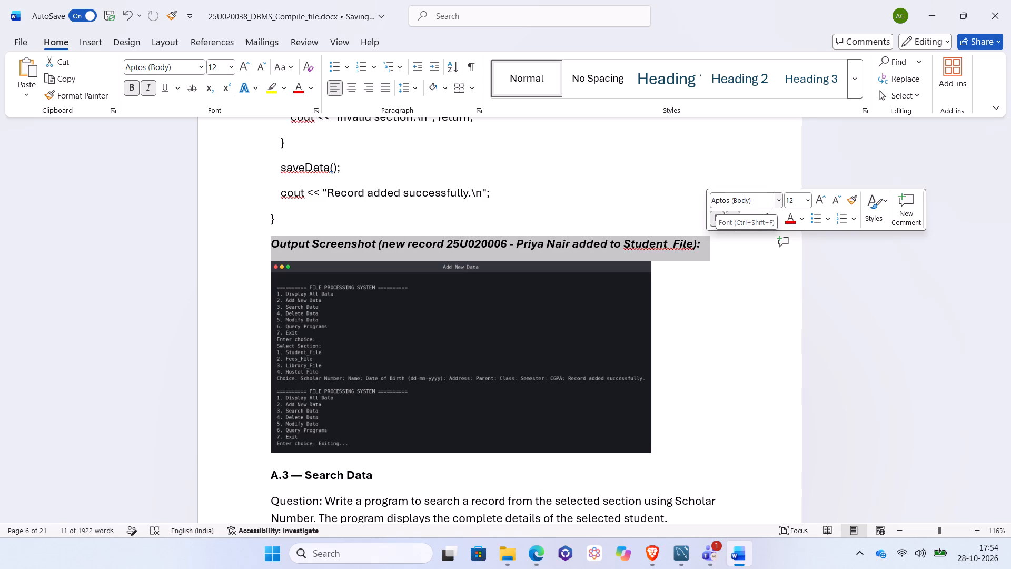
pyautogui.click(821, 87)
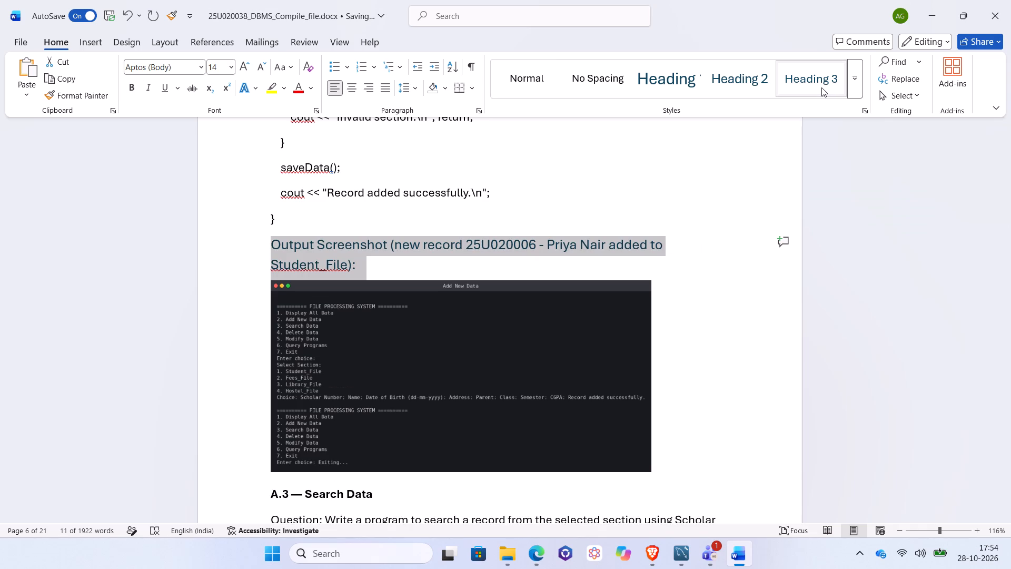
pyautogui.click(234, 66)
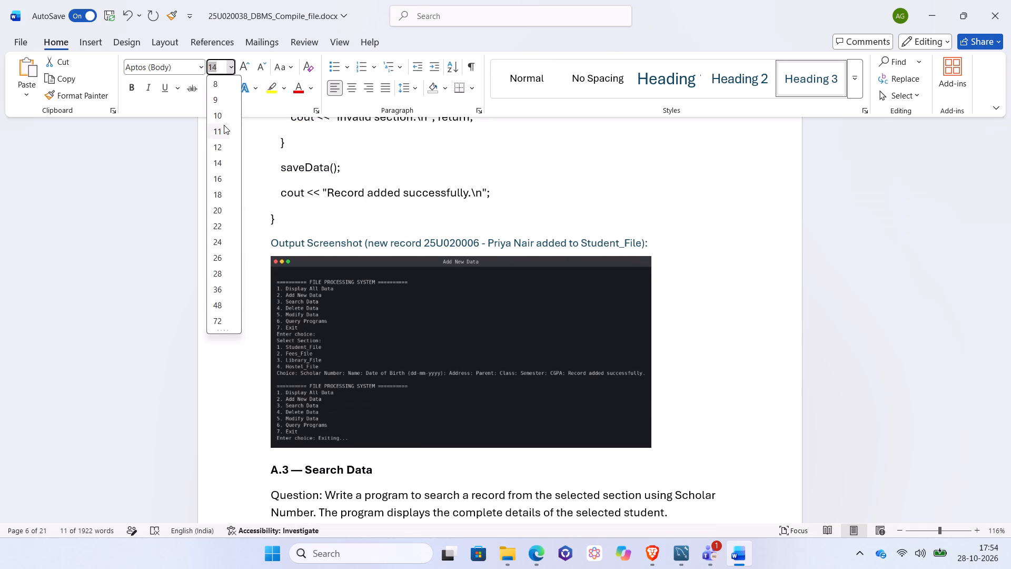
pyautogui.click(224, 126)
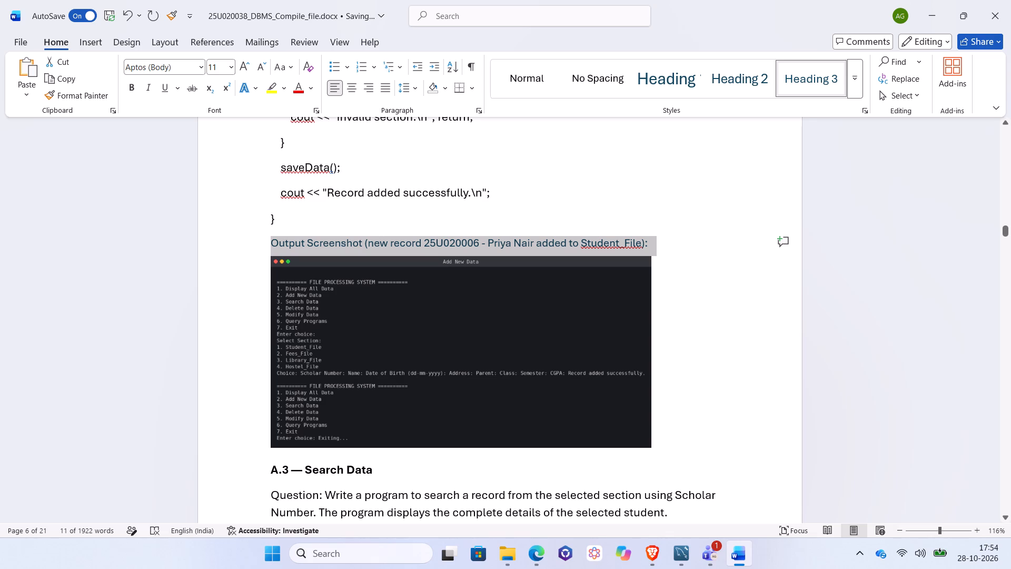
# Apply the Heading 2 style to the "A.3 — Search Data" title line.
pyautogui.scroll(-2, 317, 240)
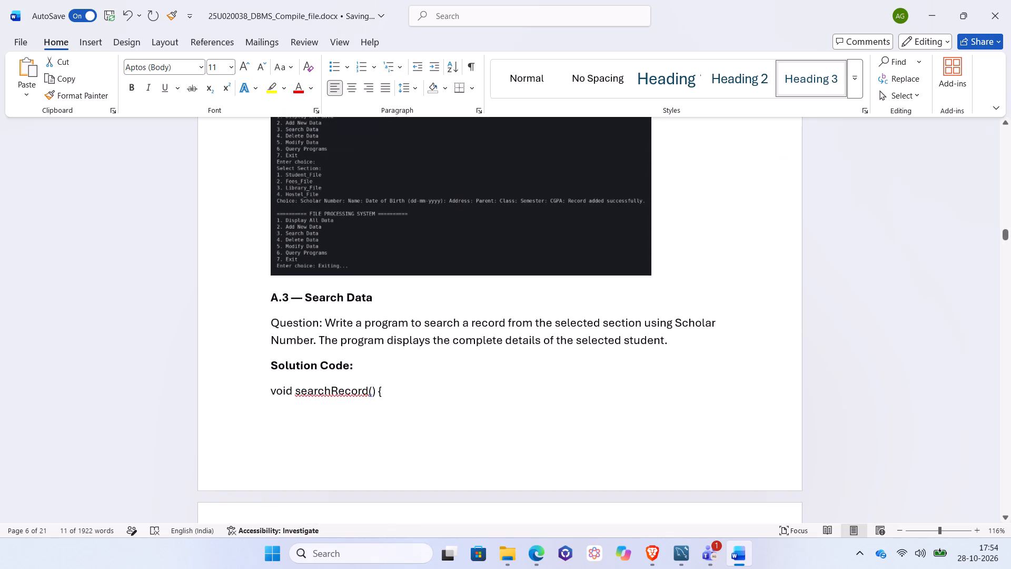
pyautogui.moveTo(268, 291); pyautogui.dragTo(299, 290)
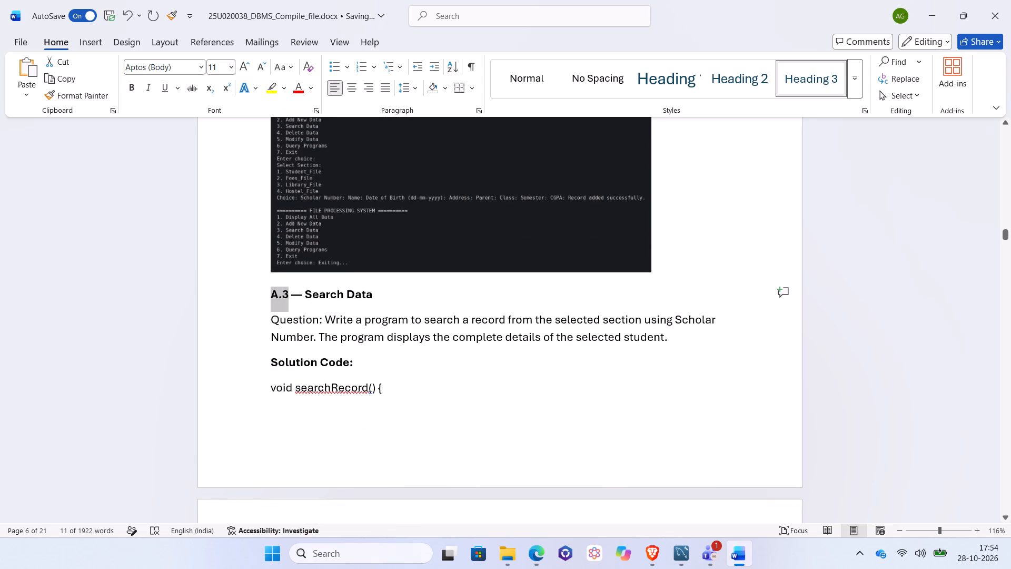
pyautogui.moveTo(299, 290); pyautogui.dragTo(374, 296)
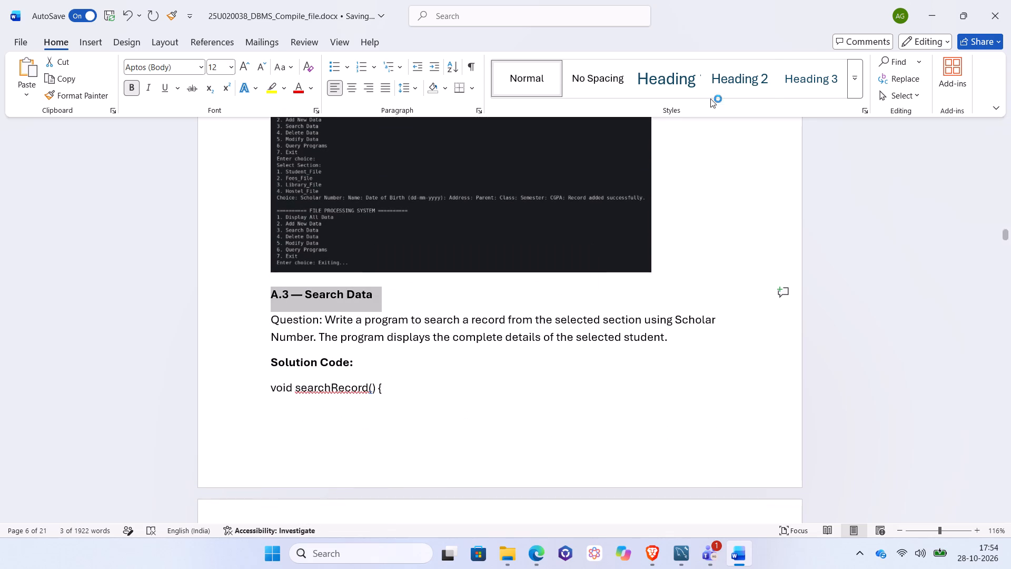
pyautogui.click(767, 86)
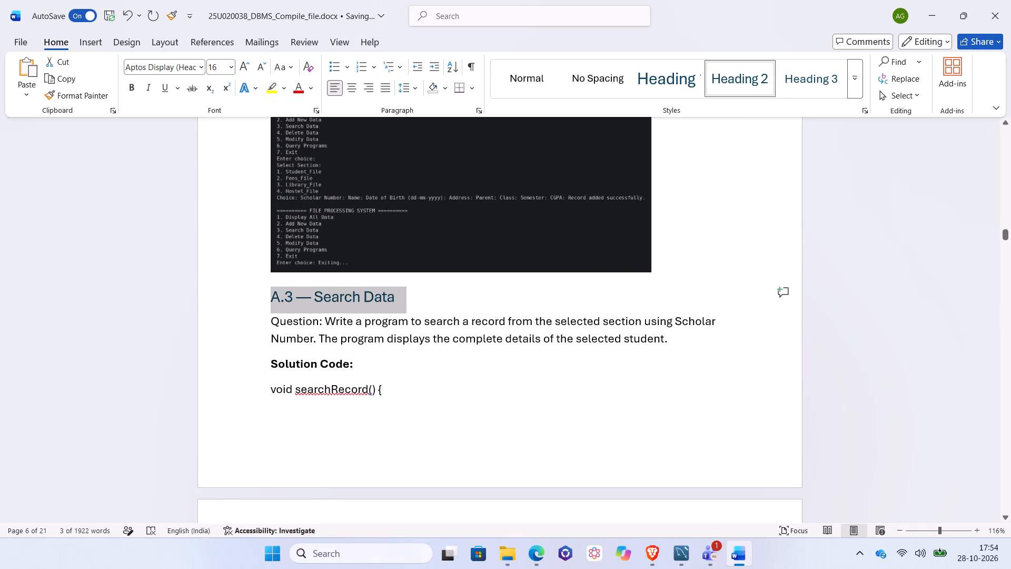
# Apply the Heading 3 style to the "Solution Code:" line of A.3.
pyautogui.moveTo(269, 363); pyautogui.dragTo(361, 368)
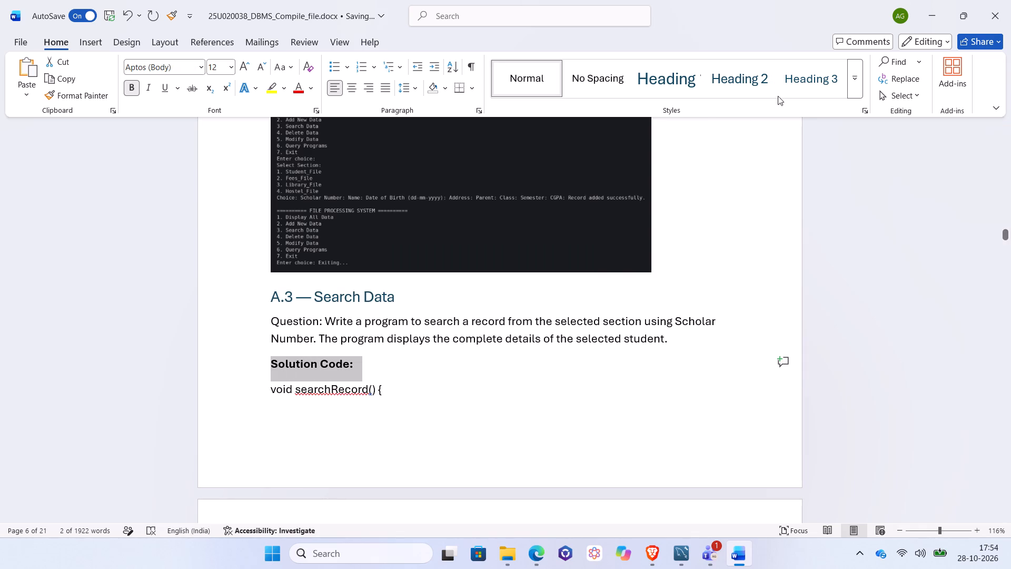
pyautogui.click(804, 82)
# Review the rest of the A.3 code and the spacing between its "Output Screenshot" line and the Search Data image.
pyautogui.scroll(-1, 528, 343)
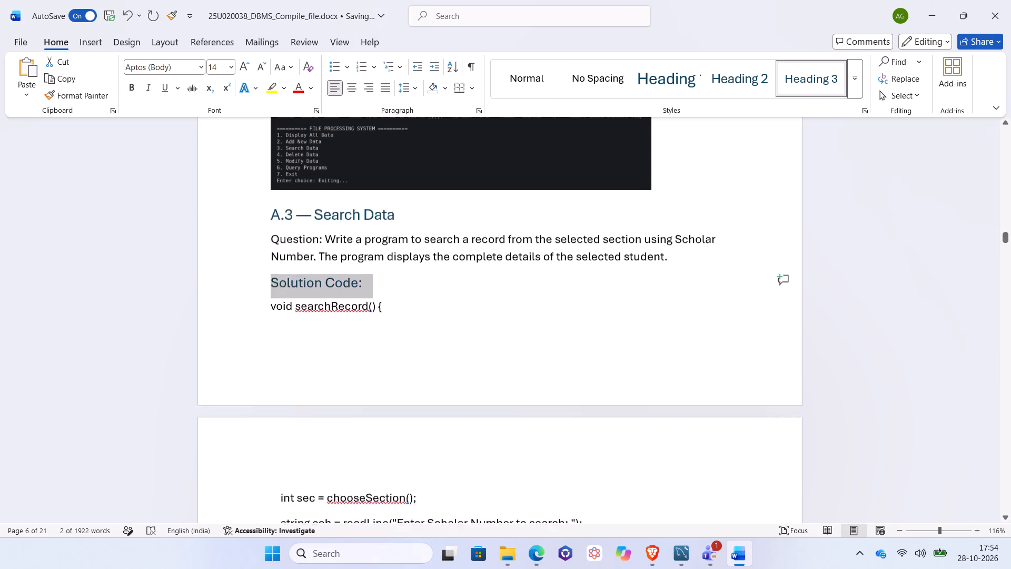
pyautogui.scroll(-4, 528, 343)
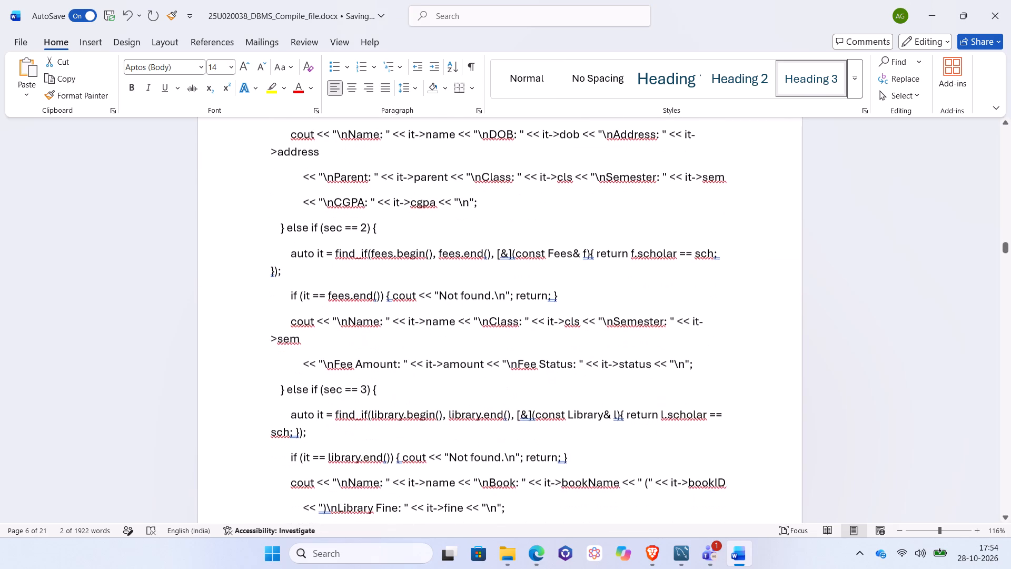
pyautogui.scroll(-3, 528, 343)
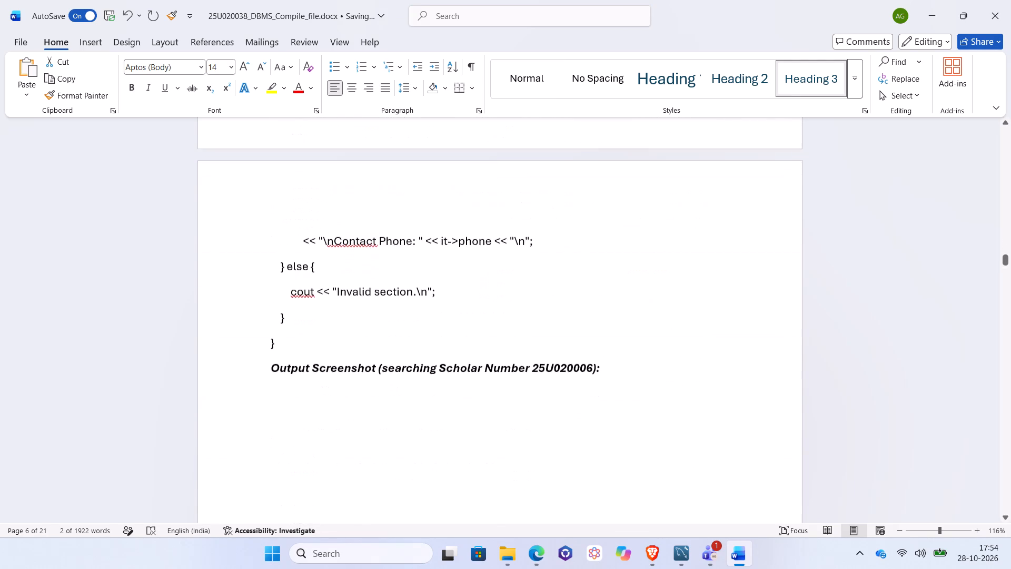
pyautogui.scroll(-1, 528, 343)
pyautogui.scroll(-2, 397, 298)
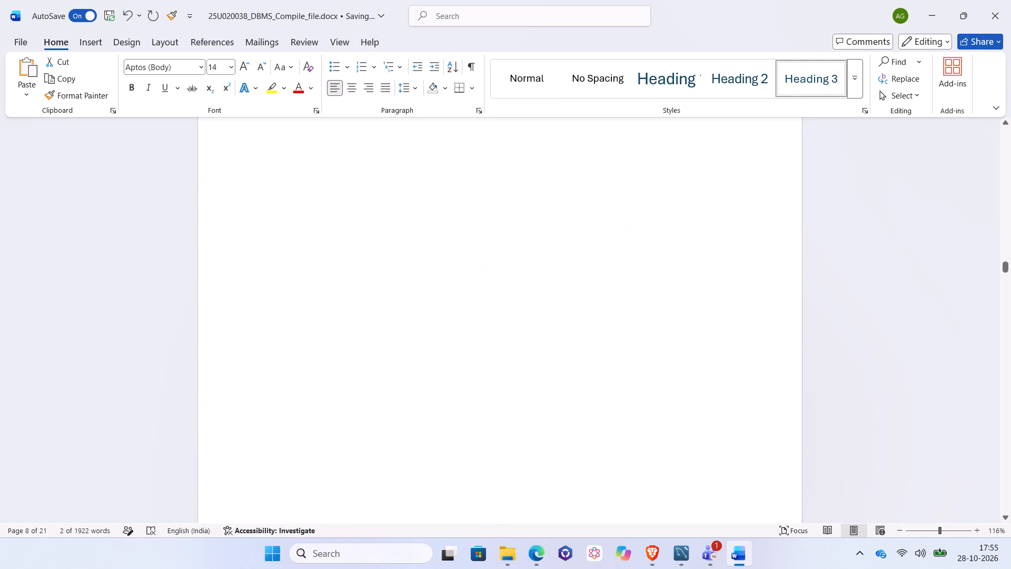
pyautogui.scroll(-5, 397, 298)
pyautogui.scroll(2, 397, 298)
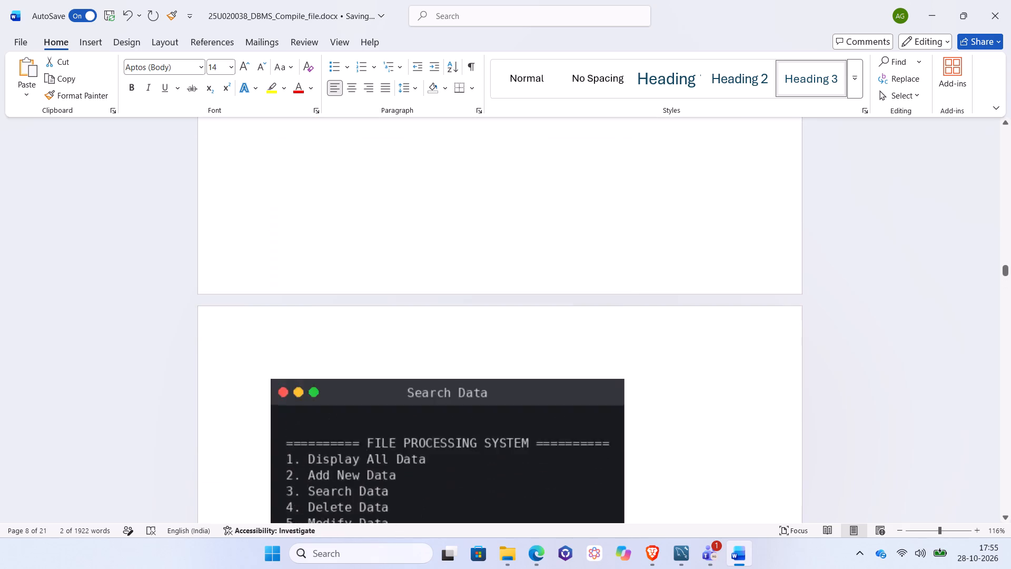
pyautogui.scroll(3, 397, 298)
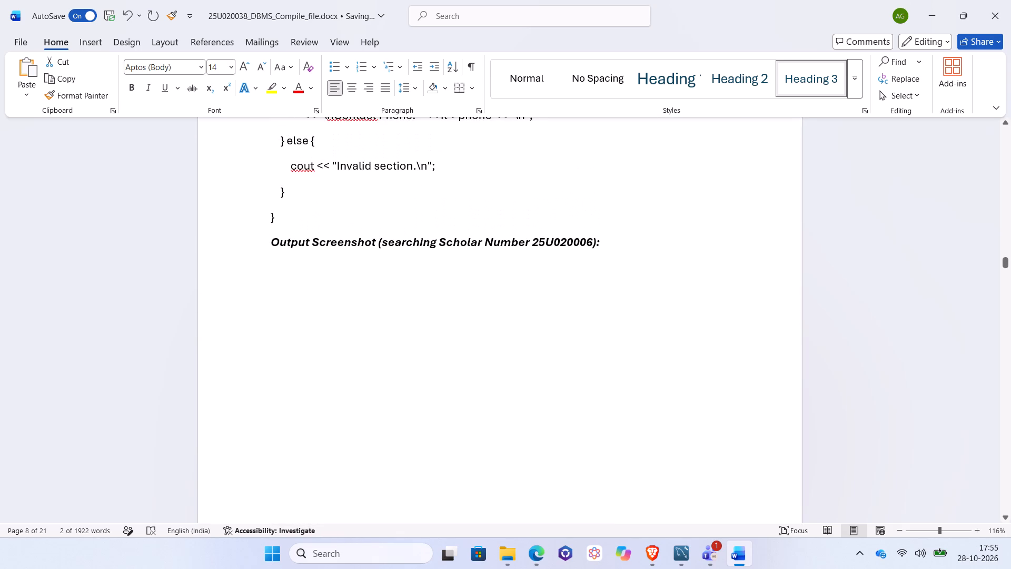
pyautogui.scroll(3, 397, 298)
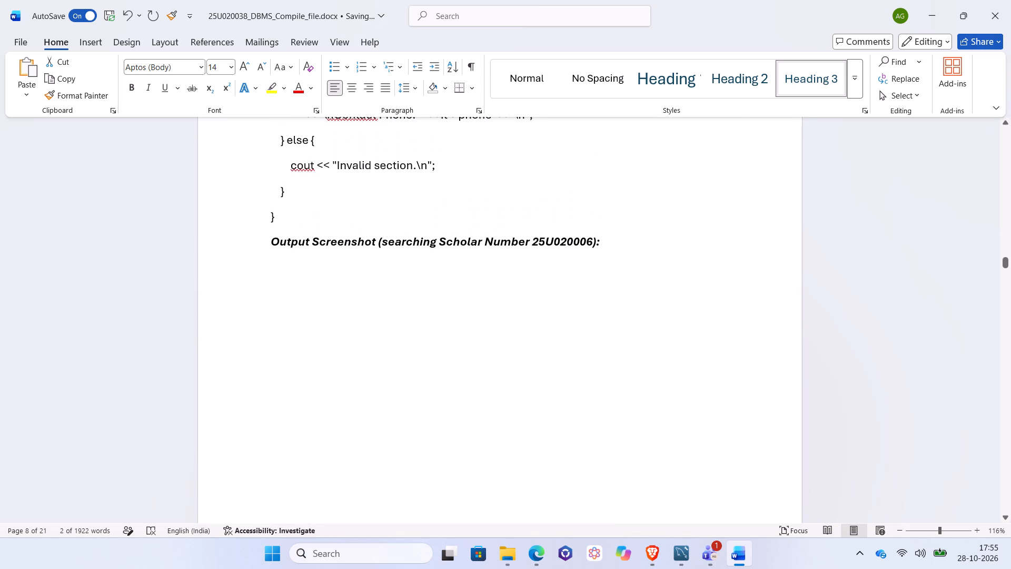
pyautogui.scroll(2, 397, 298)
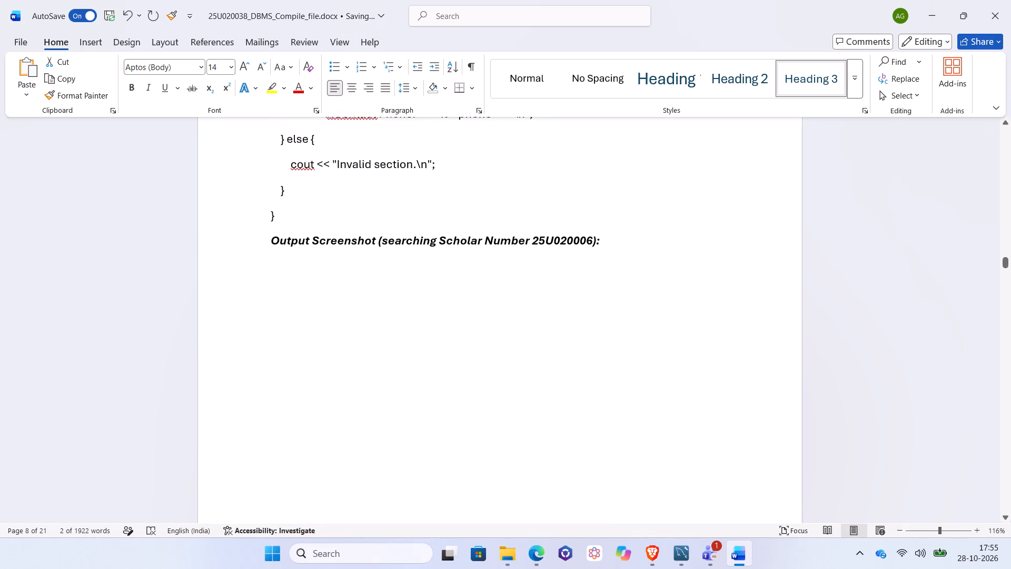
pyautogui.scroll(2, 397, 298)
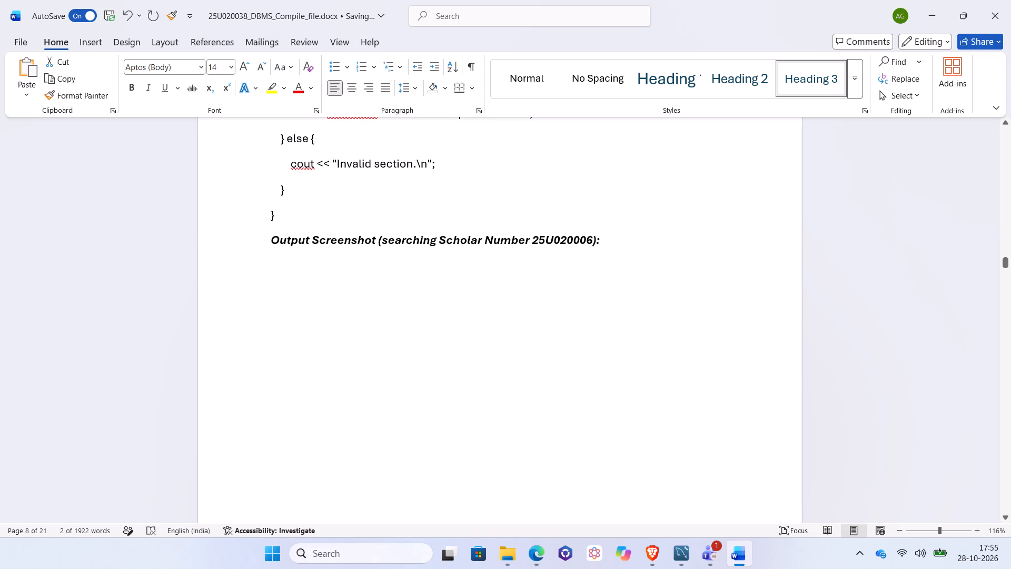
pyautogui.scroll(3, 397, 298)
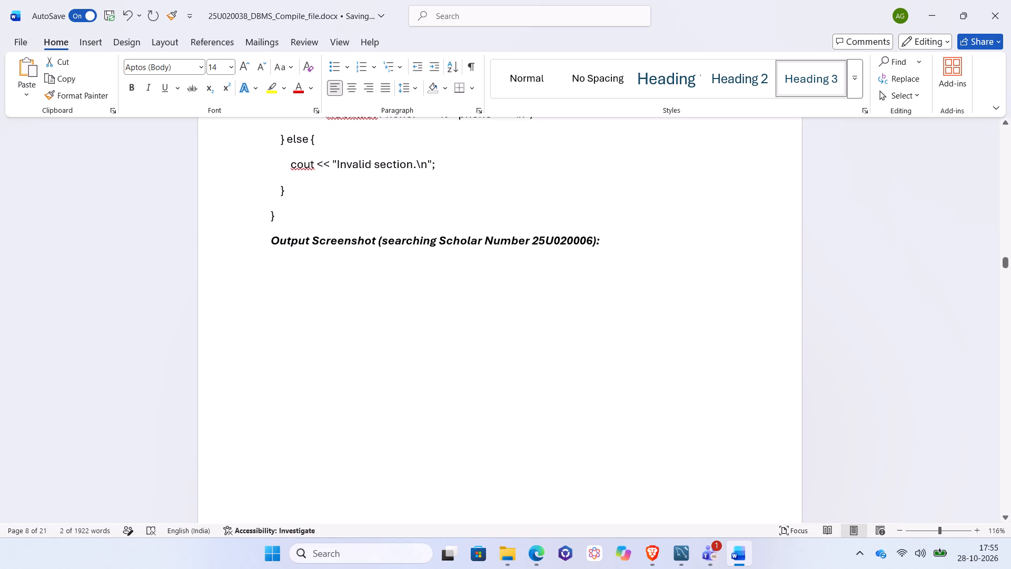
# Apply the Heading 3 style to the A.3 "Output Screenshot" line above the Search Data image.
pyautogui.scroll(3, 397, 298)
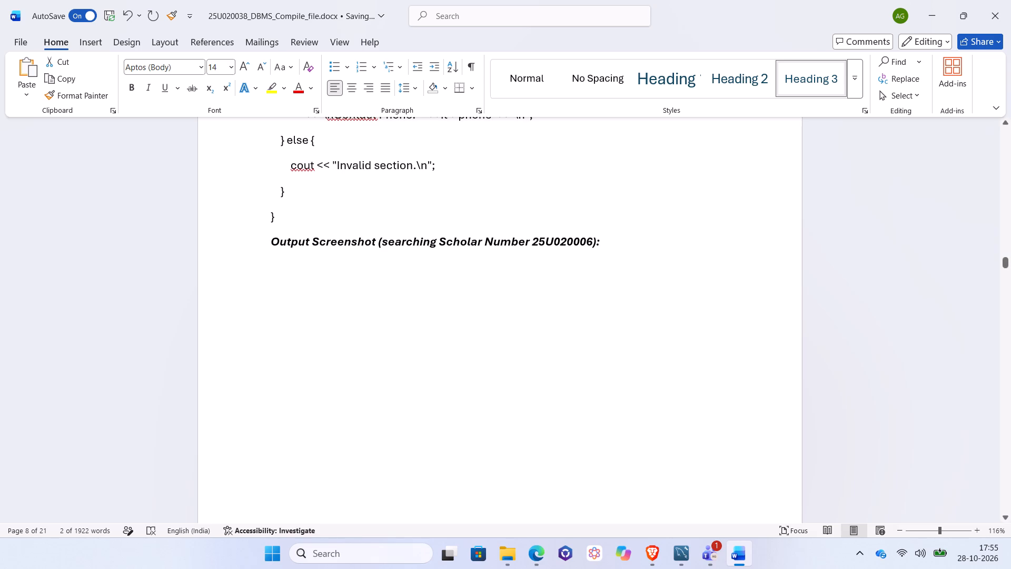
pyautogui.scroll(1, 397, 298)
pyautogui.moveTo(272, 240); pyautogui.dragTo(390, 244)
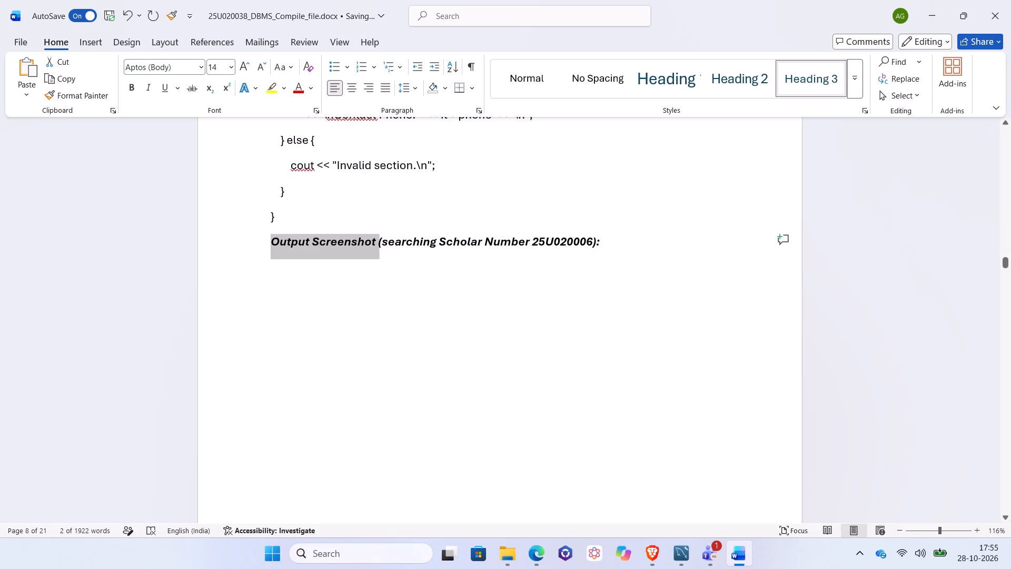
pyautogui.moveTo(390, 244); pyautogui.dragTo(600, 249)
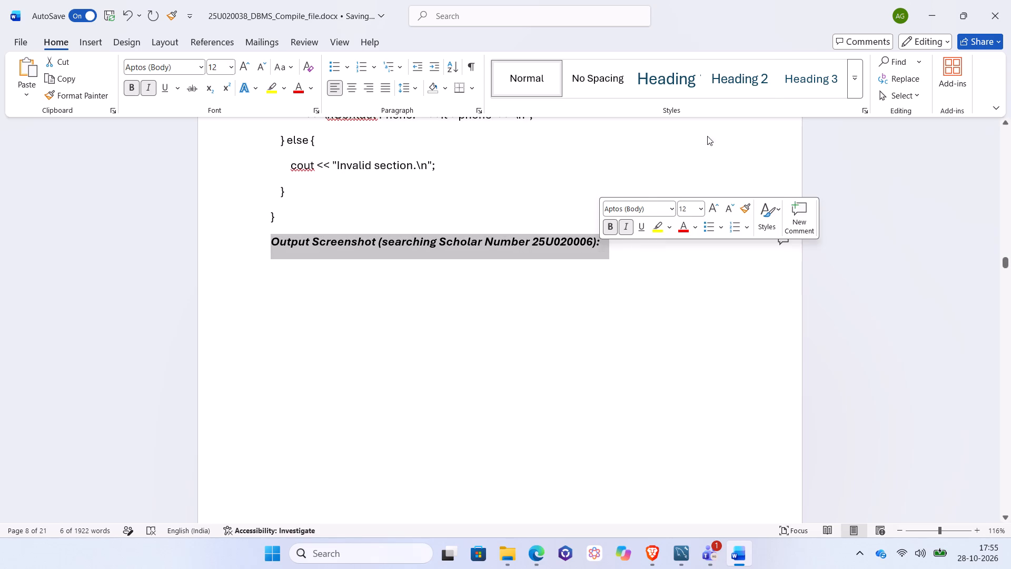
pyautogui.click(810, 76)
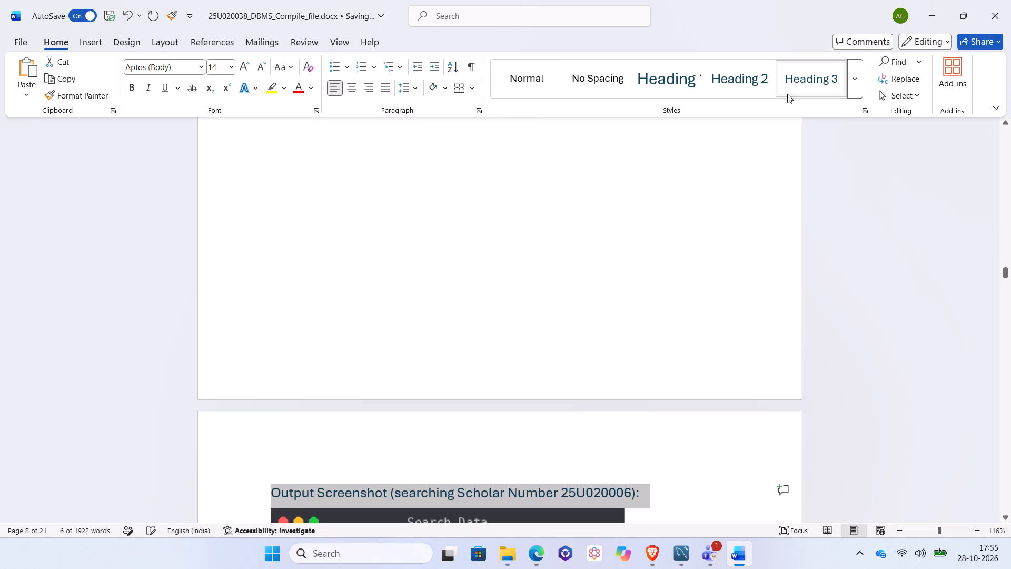
# Locate the "A.4 — Modify Data" title and its "Solution Code:" line after the Search Data image.
pyautogui.scroll(-3, 644, 233)
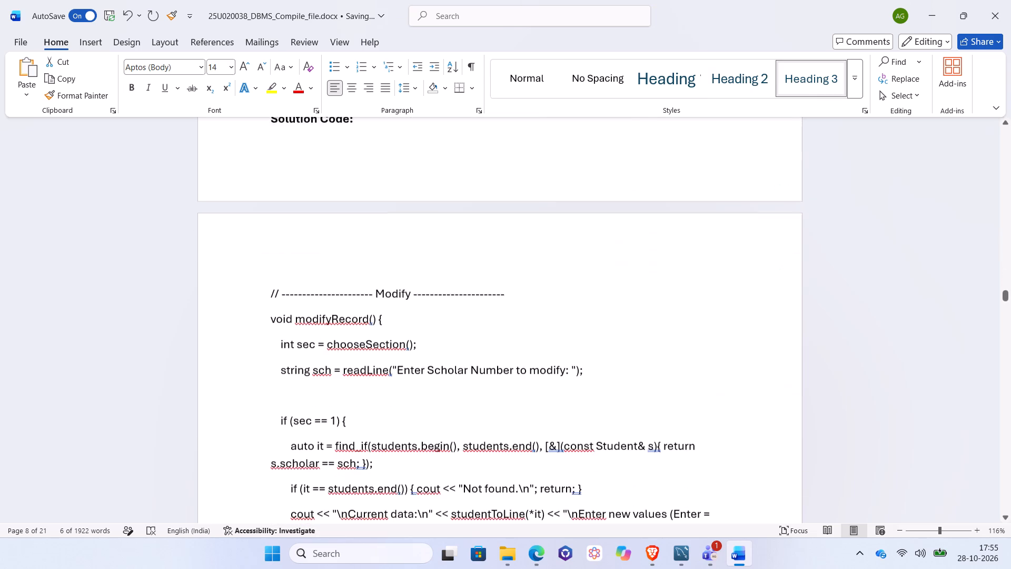
pyautogui.scroll(-2, 644, 233)
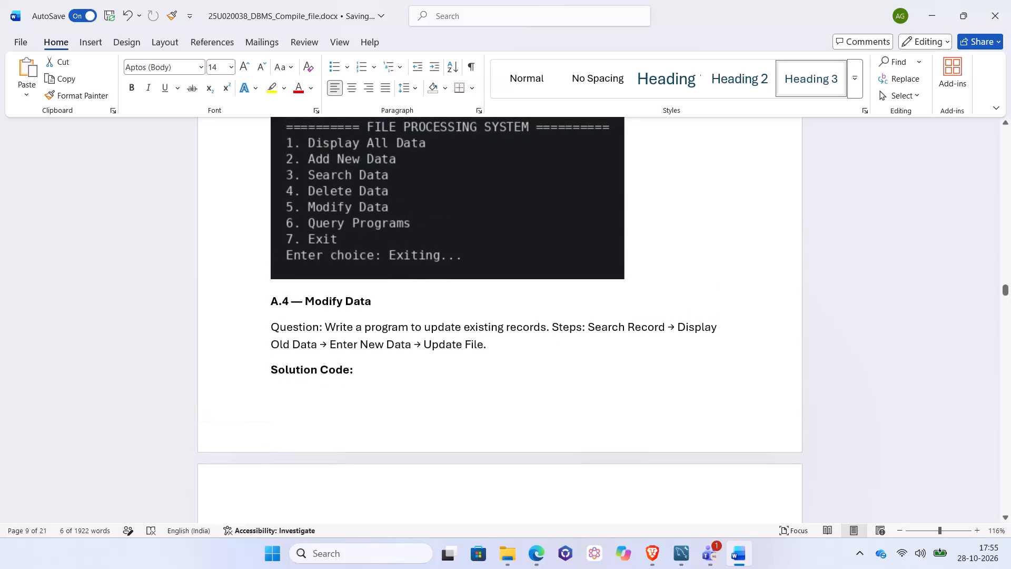
pyautogui.scroll(2, 529, 244)
pyautogui.scroll(-1, 529, 244)
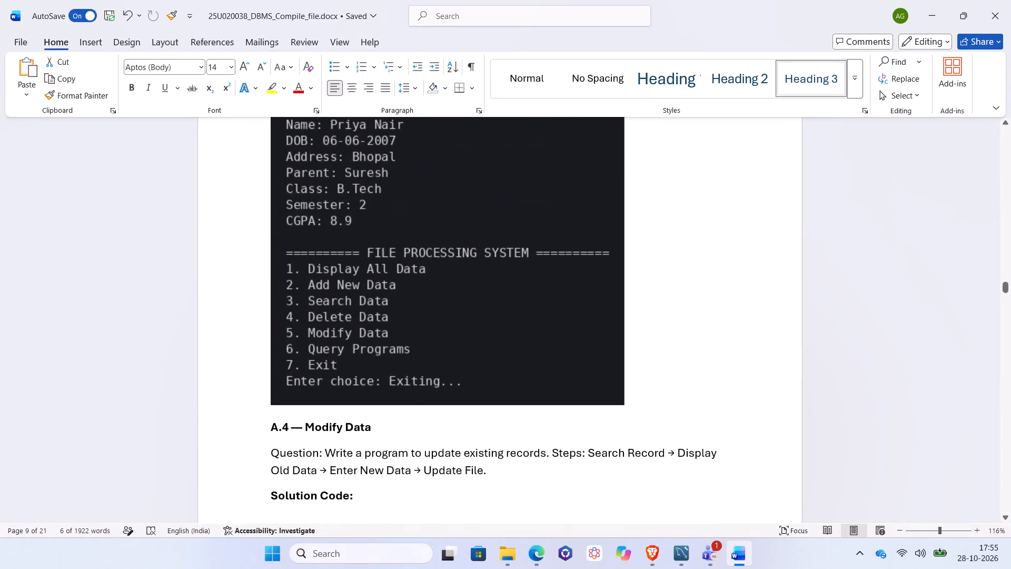
pyautogui.scroll(-1, 529, 244)
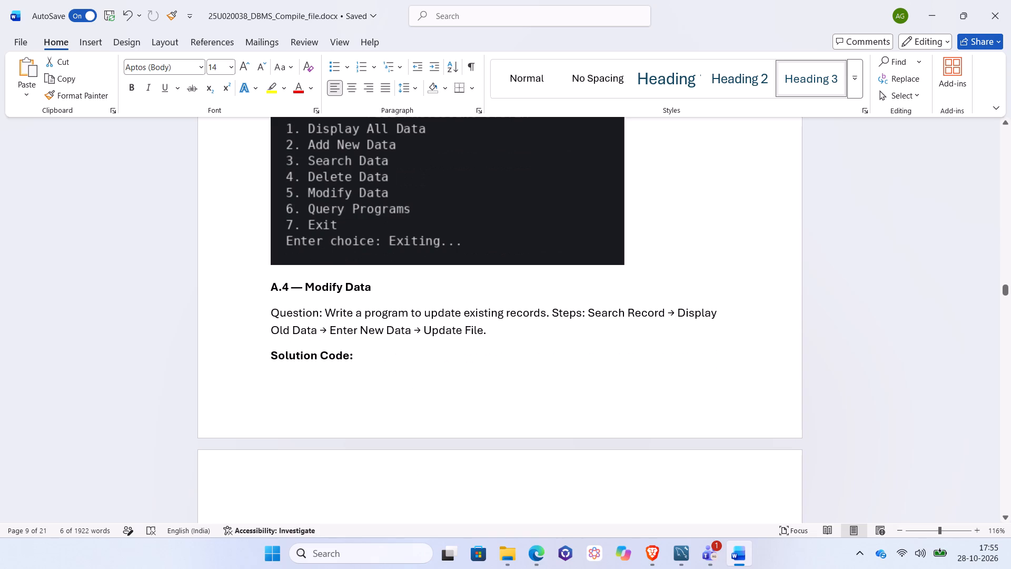
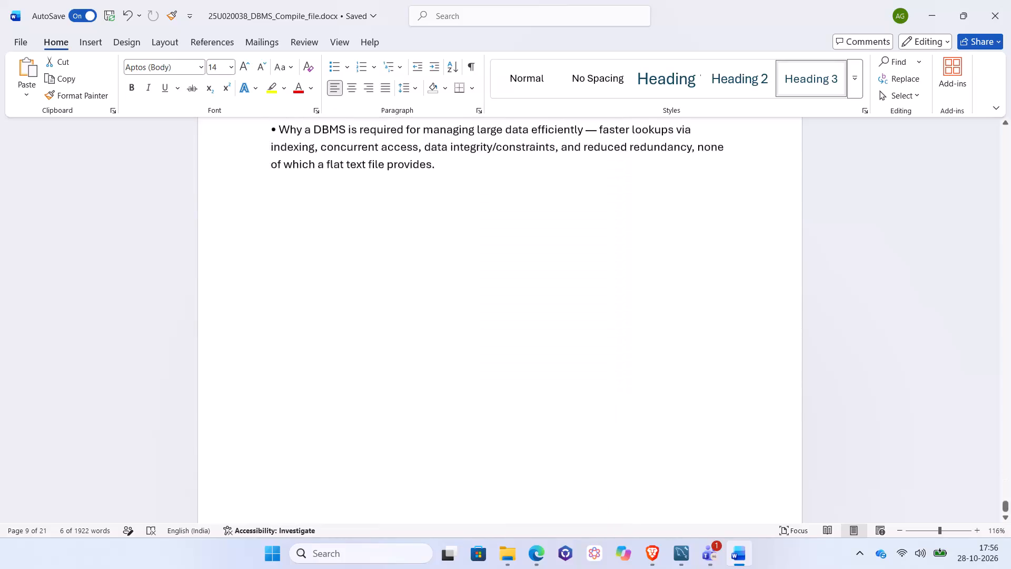
# Apply the Heading 2 style to all five Assignment 1 cover lines, from the assignment title through the instructor line, and centre them.
pyautogui.scroll(2, 385, 273)
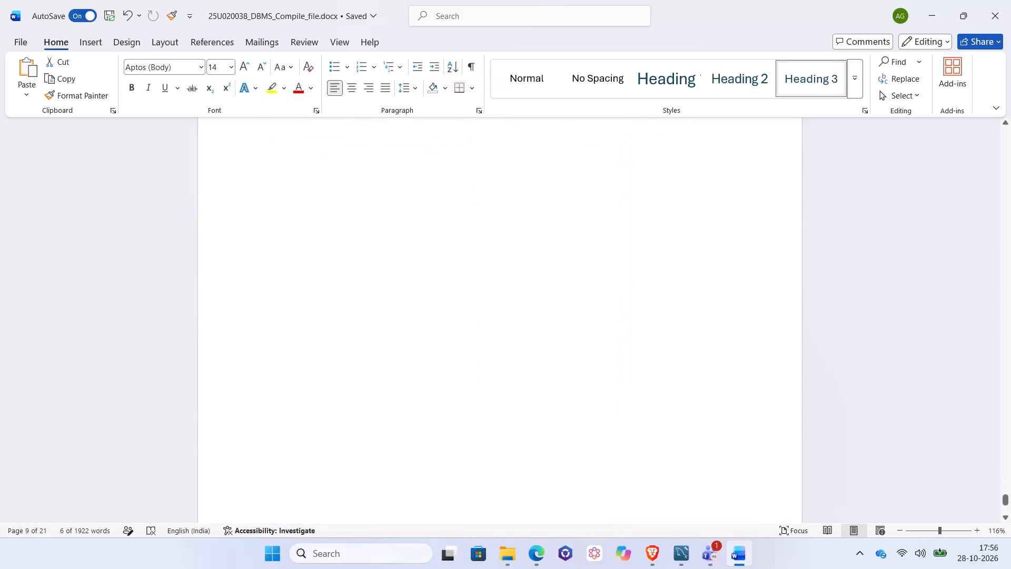
pyautogui.scroll(12, 385, 273)
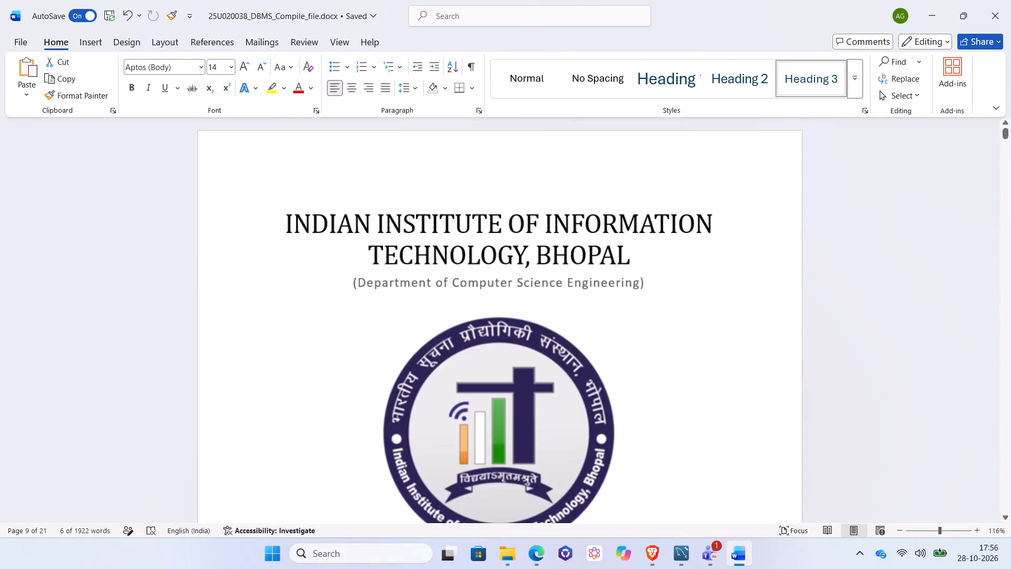
pyautogui.scroll(-2, 385, 273)
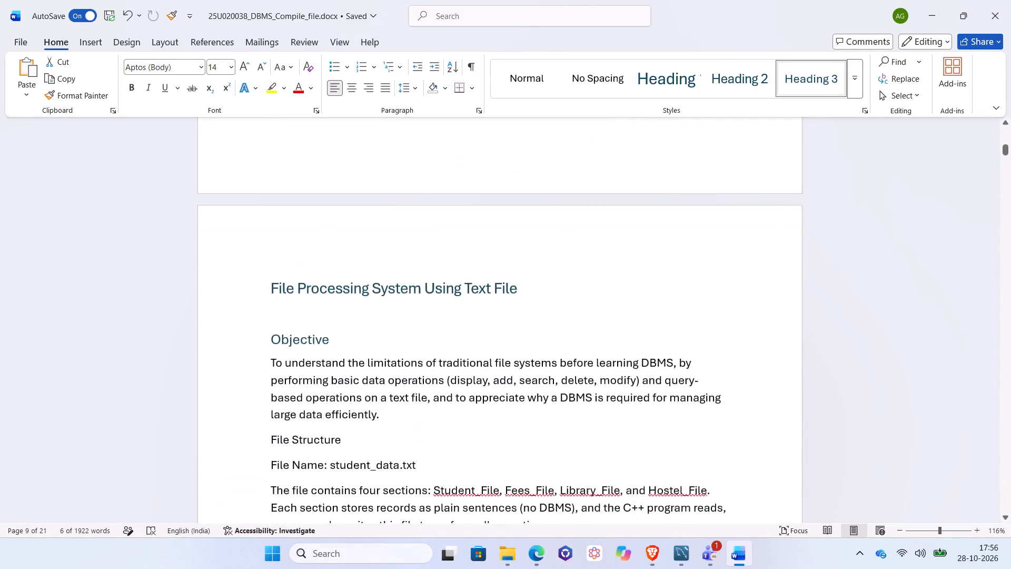
pyautogui.scroll(-1, 385, 273)
pyautogui.scroll(2, 385, 273)
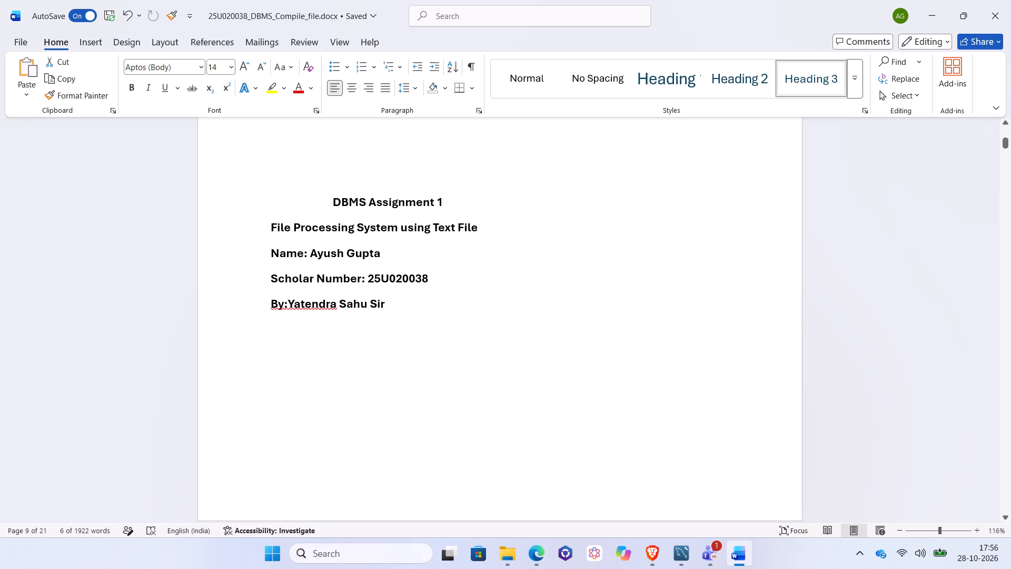
pyautogui.moveTo(329, 195); pyautogui.dragTo(434, 294)
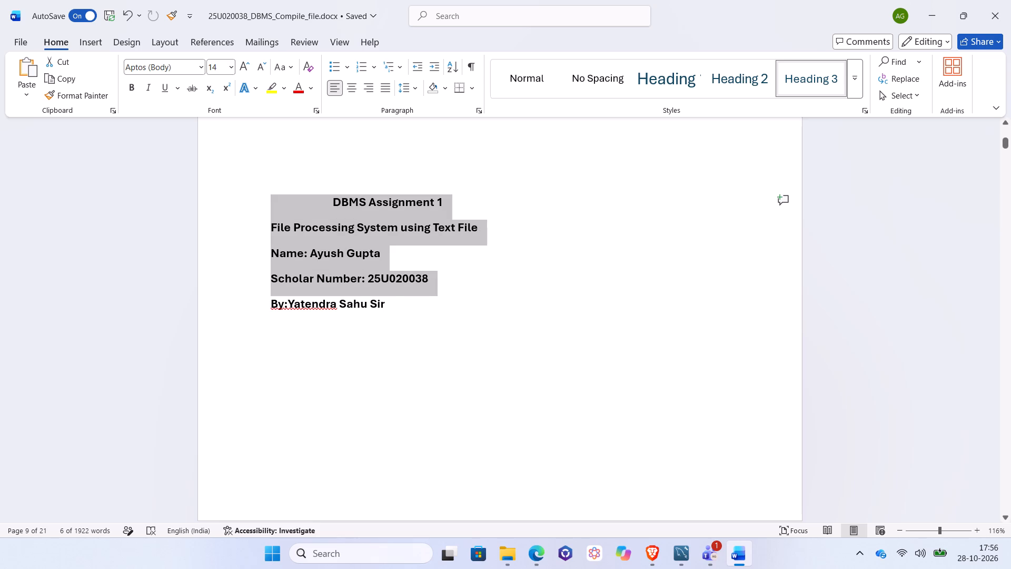
pyautogui.moveTo(434, 294); pyautogui.dragTo(430, 307)
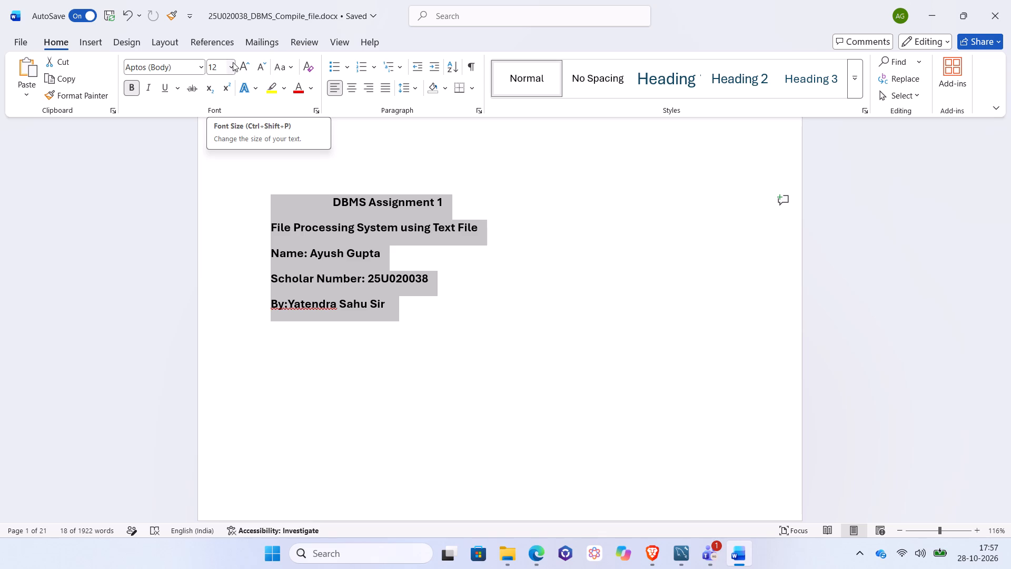
pyautogui.click(350, 83)
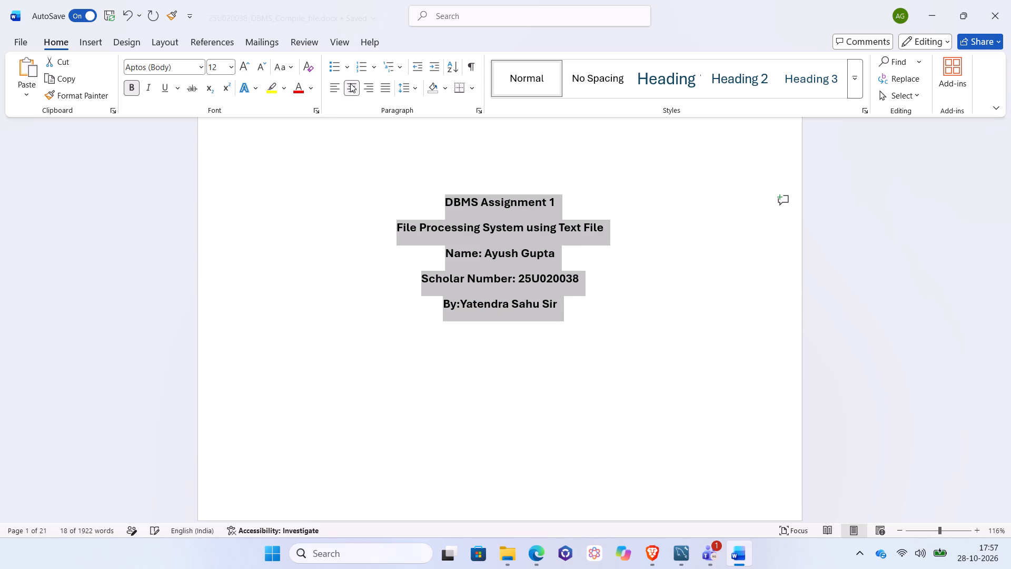
pyautogui.click(691, 88)
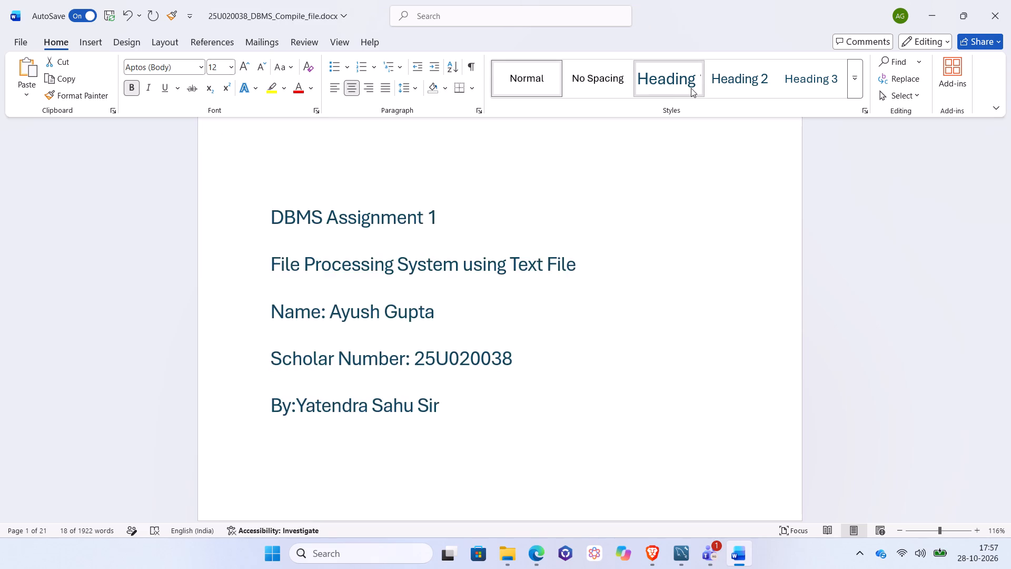
pyautogui.click(739, 83)
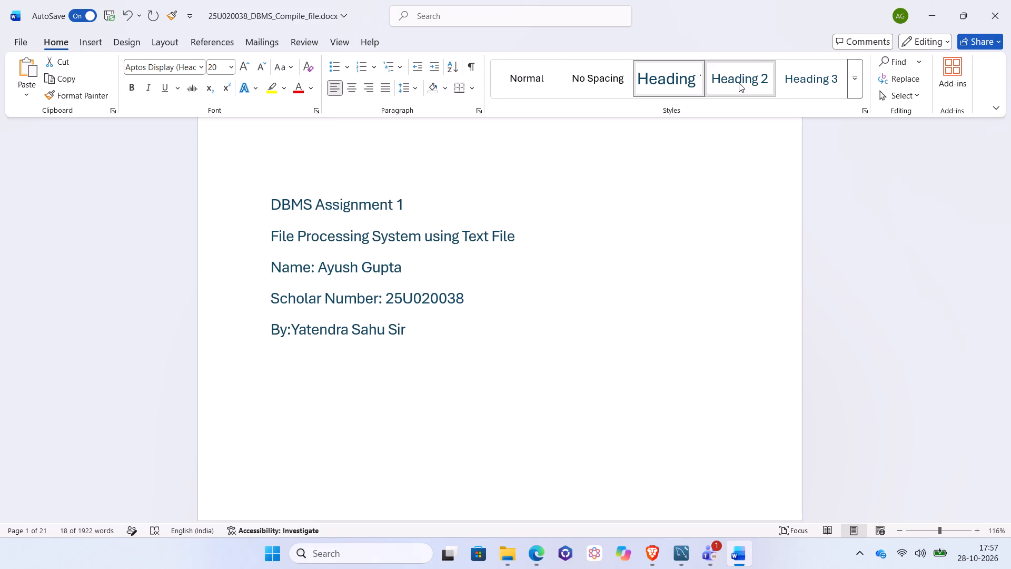
pyautogui.click(346, 85)
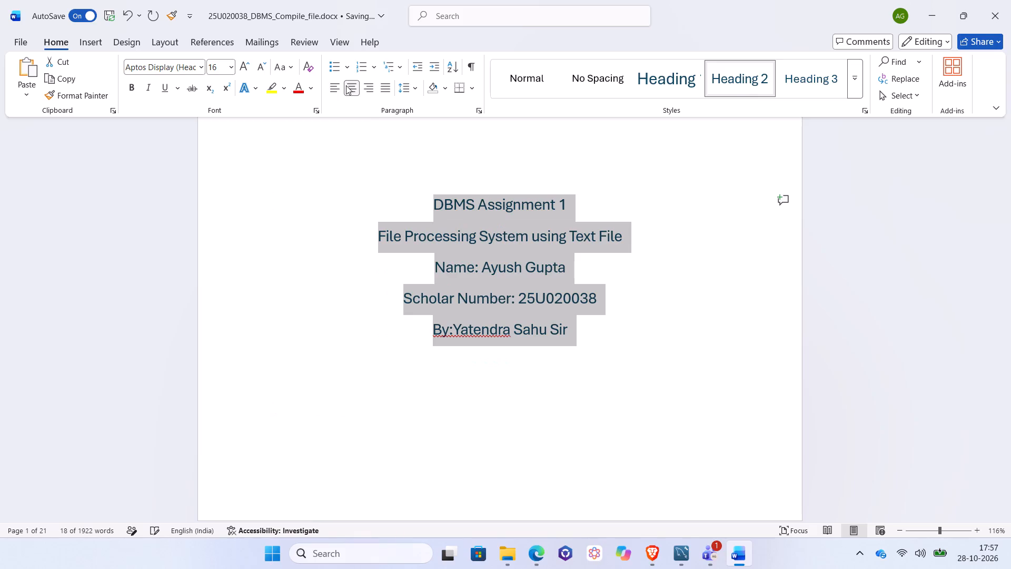
pyautogui.click(418, 353)
# Add the line "Assignment - 1" in Heading 2 style directly above the "File Processing System Using Text File" heading.
pyautogui.scroll(-13, 418, 353)
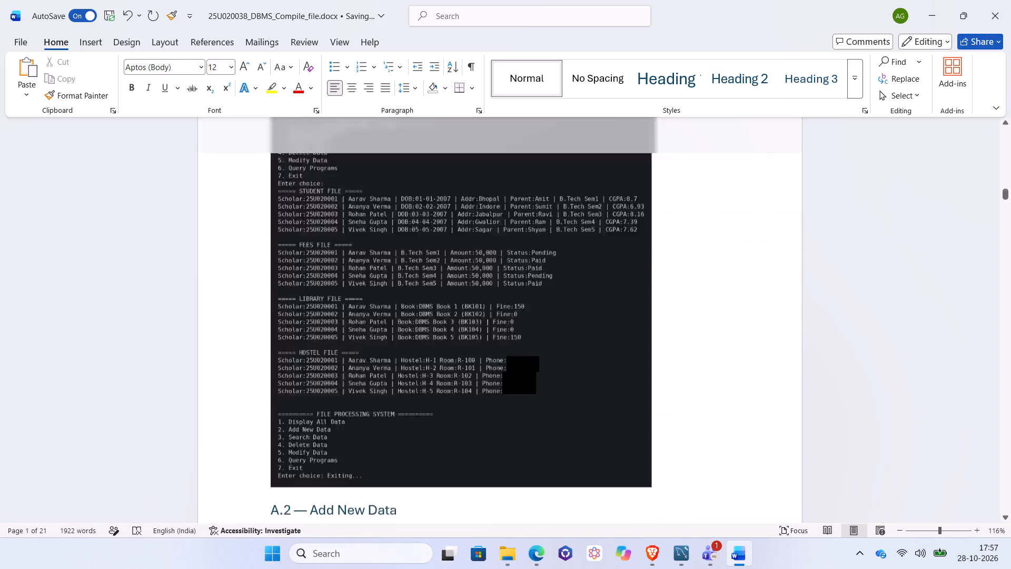
pyautogui.scroll(-4, 418, 353)
pyautogui.scroll(10, 418, 353)
pyautogui.scroll(-4, 418, 353)
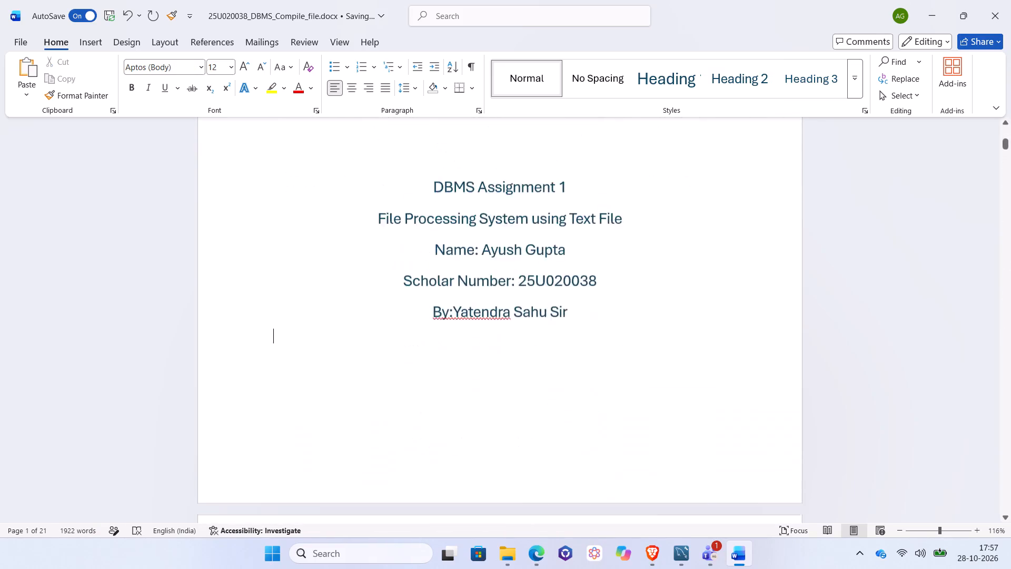
pyautogui.hscroll(1, 418, 353)
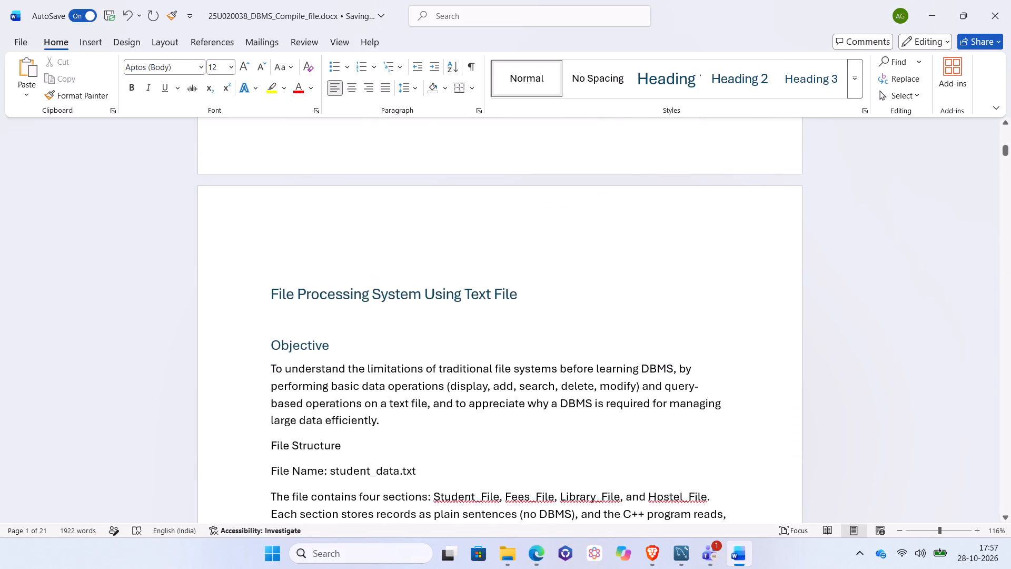
pyautogui.click(260, 289)
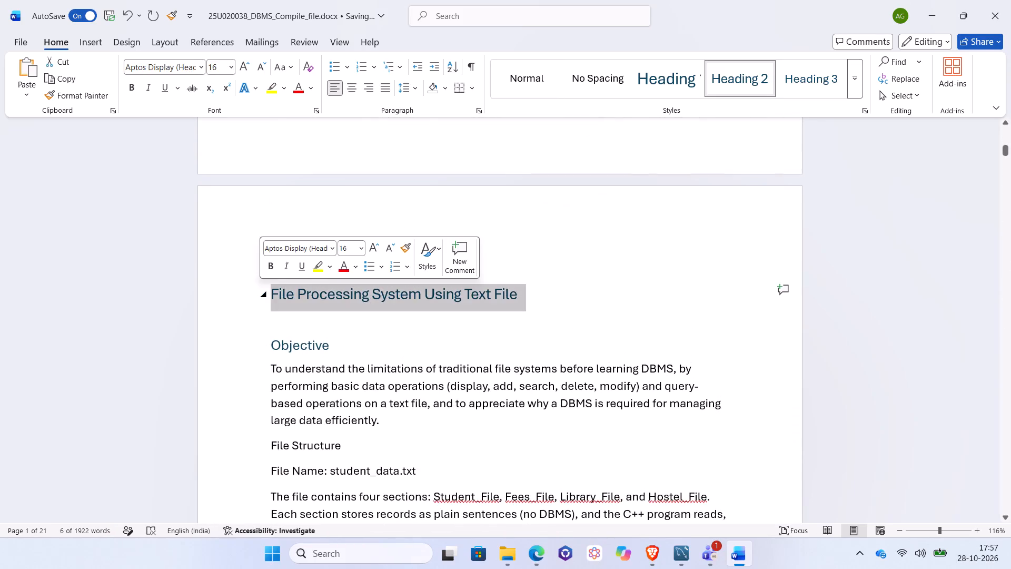
pyautogui.click(274, 290)
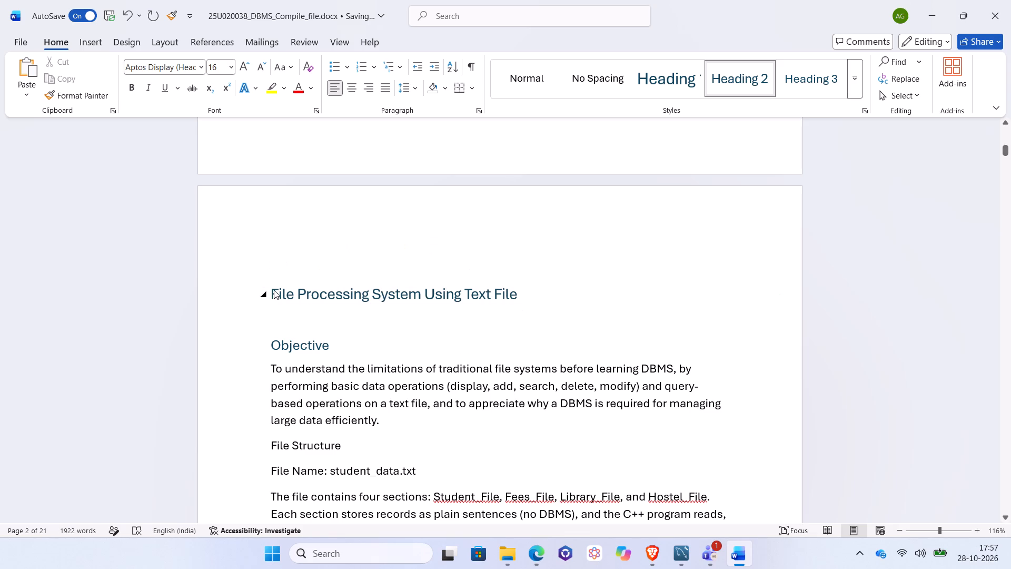
pyautogui.press('Return')
pyautogui.press('Up')
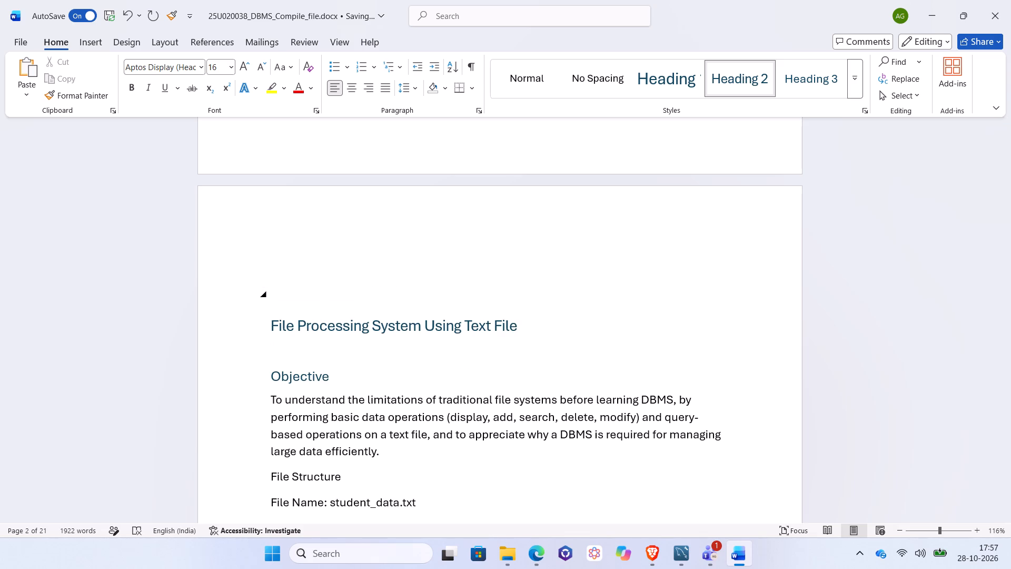
pyautogui.press('a')
pyautogui.press('BackSpace')
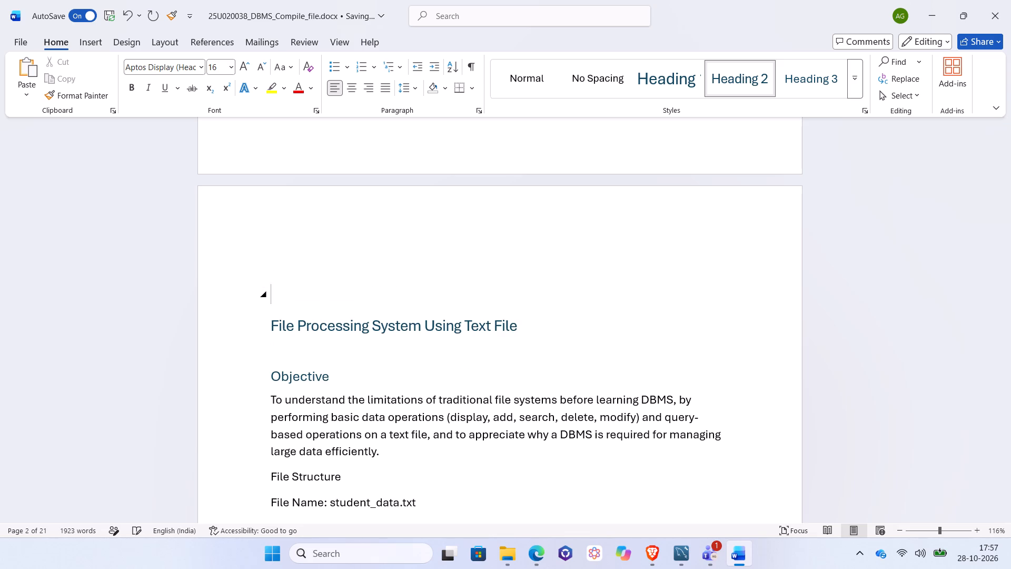
pyautogui.write('ssi')
pyautogui.write('gnmne')
pyautogui.press('BackSpace')
pyautogui.press('BackSpace')
pyautogui.write('ent')
pyautogui.press('space')
pyautogui.write('- 1')
# Insert blank paragraphs after the final "Why a DBMS is required" bullet at the document's end until the cursor reaches a new page.
pyautogui.scroll(-6, 297, 286)
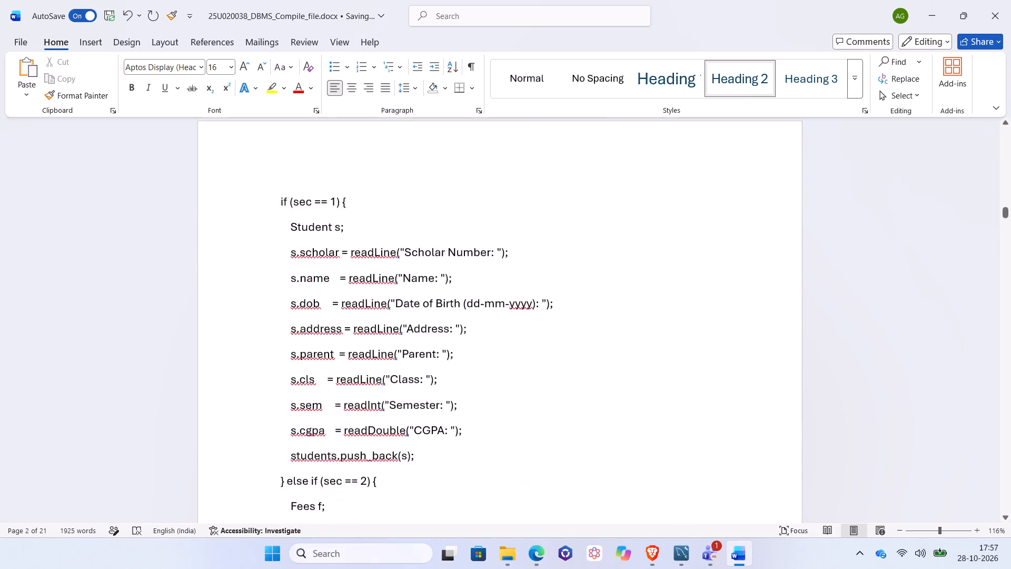
pyautogui.scroll(-10, 297, 286)
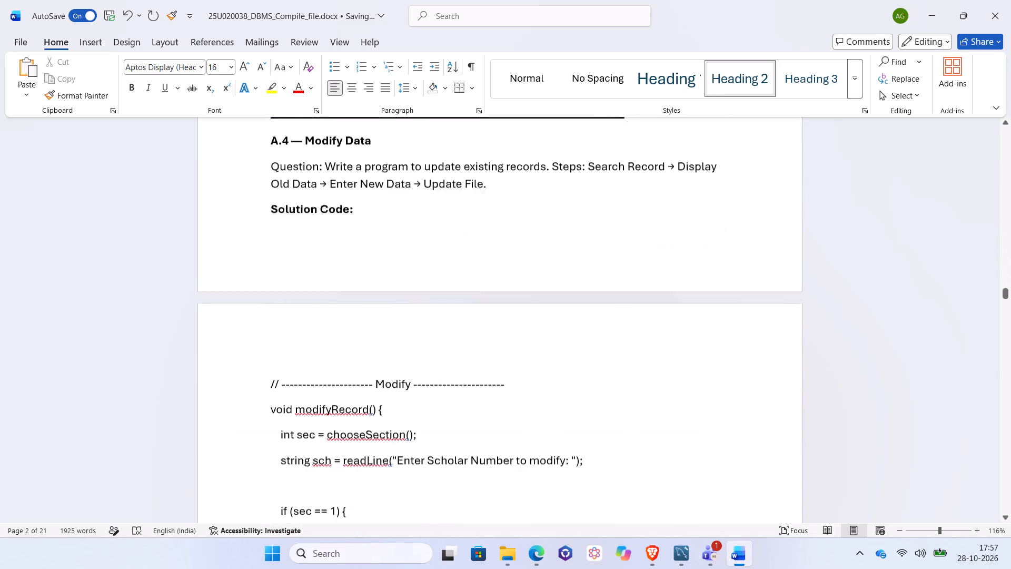
pyautogui.scroll(-9, 297, 286)
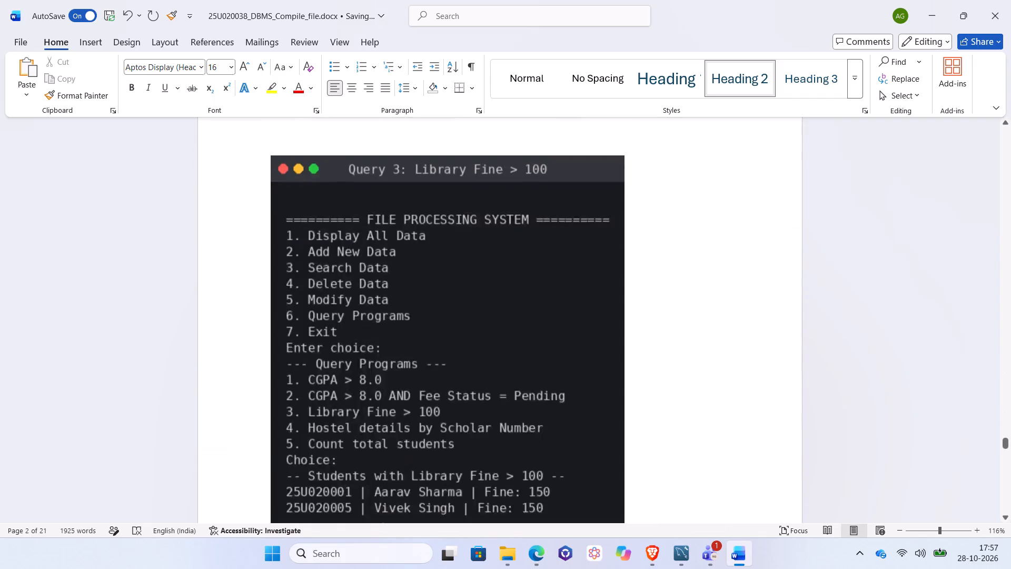
pyautogui.scroll(-9, 297, 286)
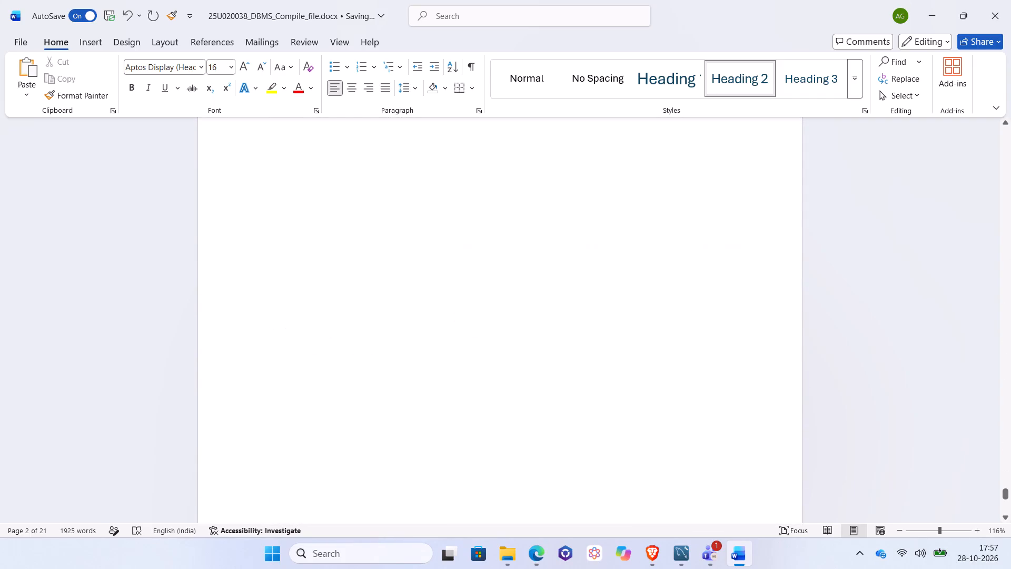
pyautogui.scroll(-7, 297, 286)
pyautogui.scroll(3, 297, 286)
pyautogui.scroll(-7, 297, 286)
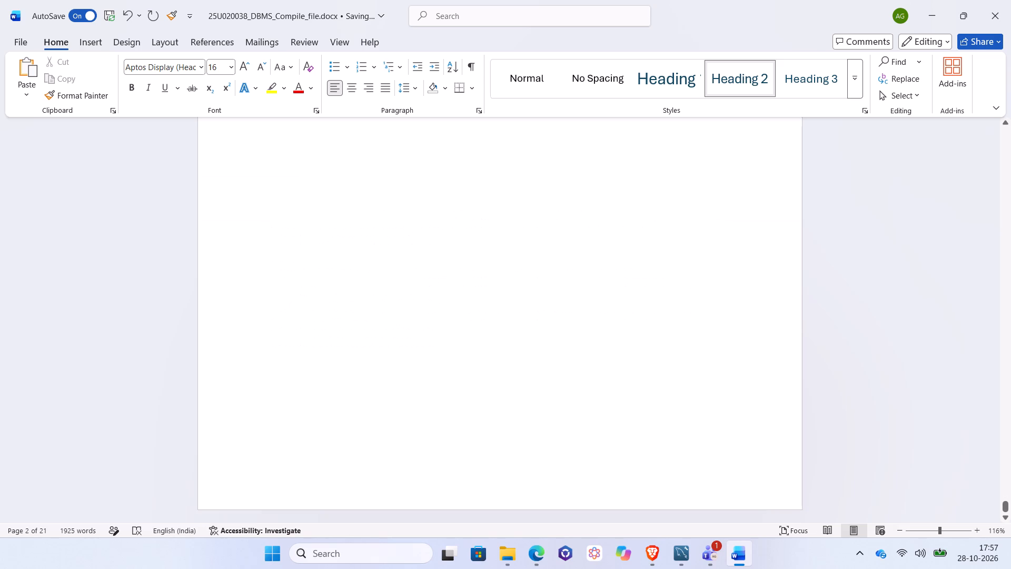
pyautogui.scroll(3, 341, 181)
pyautogui.click(341, 181)
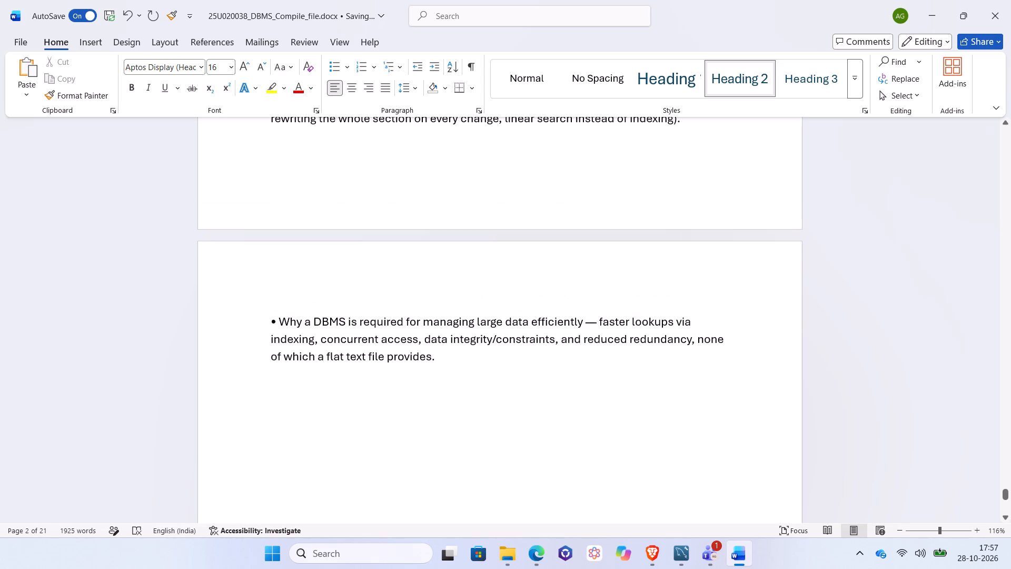
pyautogui.click(442, 360)
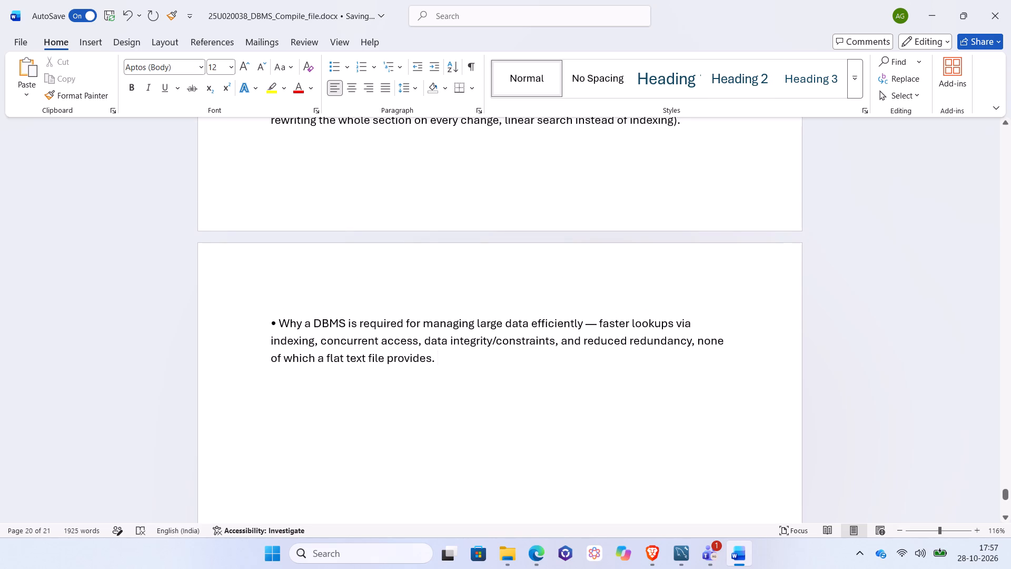
pyautogui.press('Return')
pyautogui.press('Return')
pyautogui.press('Return')
pyautogui.press('Return')
pyautogui.press('Return')
pyautogui.press('Return')
pyautogui.press('Return')
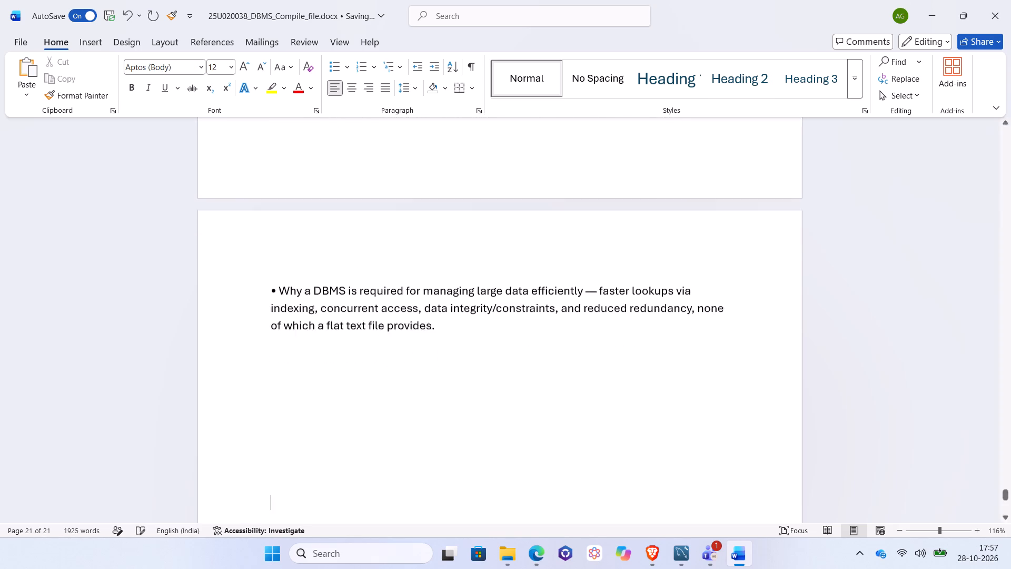
pyautogui.press('Return')
pyautogui.press('Return')
pyautogui.press('Return')
pyautogui.press('Return')
pyautogui.press('Return')
pyautogui.press('Return')
pyautogui.press('Return')
pyautogui.press('Return')
pyautogui.press('Return')
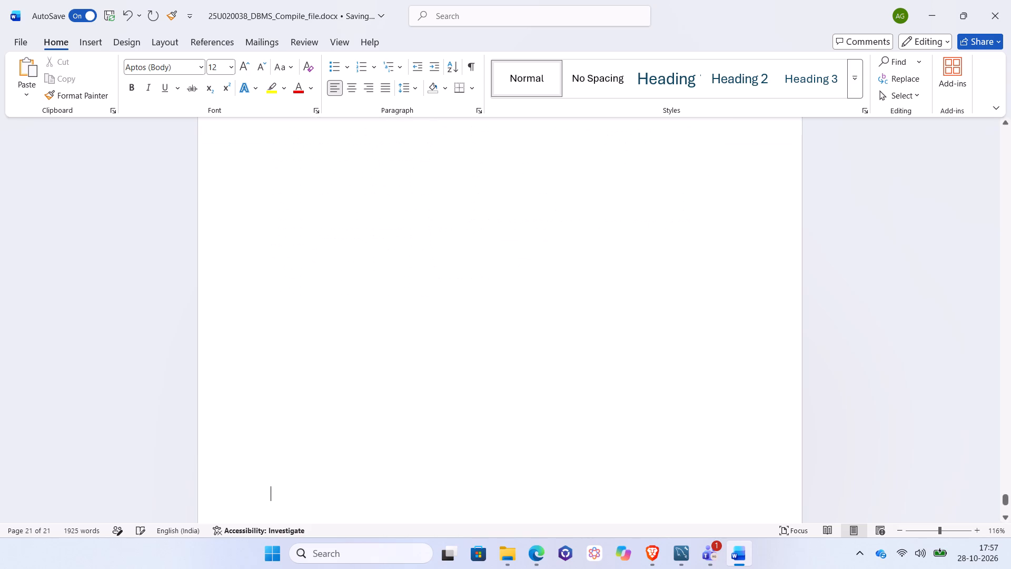
pyautogui.press('Return')
pyautogui.press('Return')
pyautogui.press('Return')
pyautogui.press('Return')
pyautogui.press('Return')
pyautogui.press('Return')
pyautogui.press('Return')
pyautogui.press('Return')
pyautogui.press('Return')
pyautogui.press('Return')
pyautogui.press('Return')
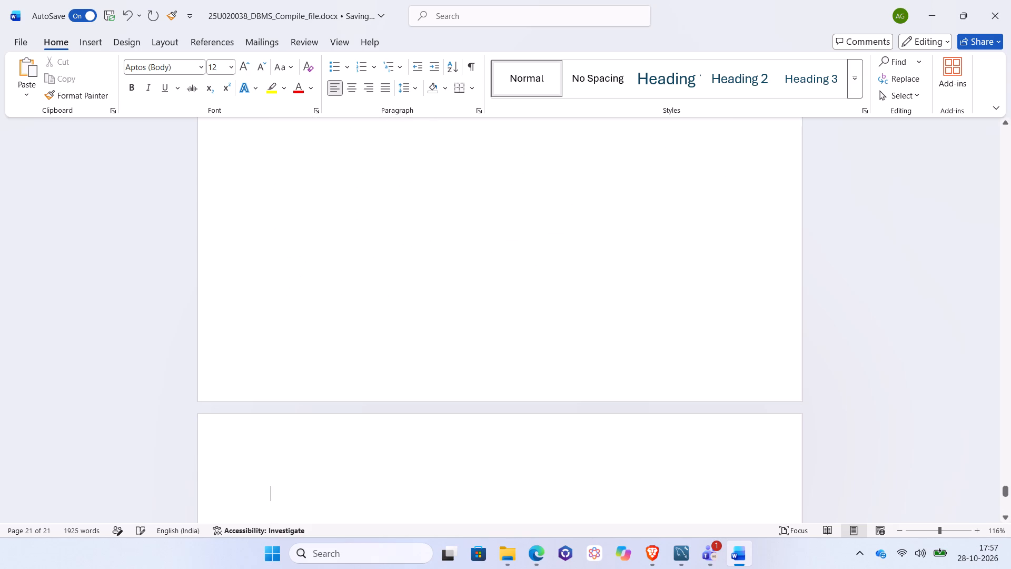
# Enter the line "Assignment - 2" at the top of the new last page, after the Assignment 1 content.
pyautogui.scroll(-3, 442, 360)
pyautogui.scroll(1, 442, 360)
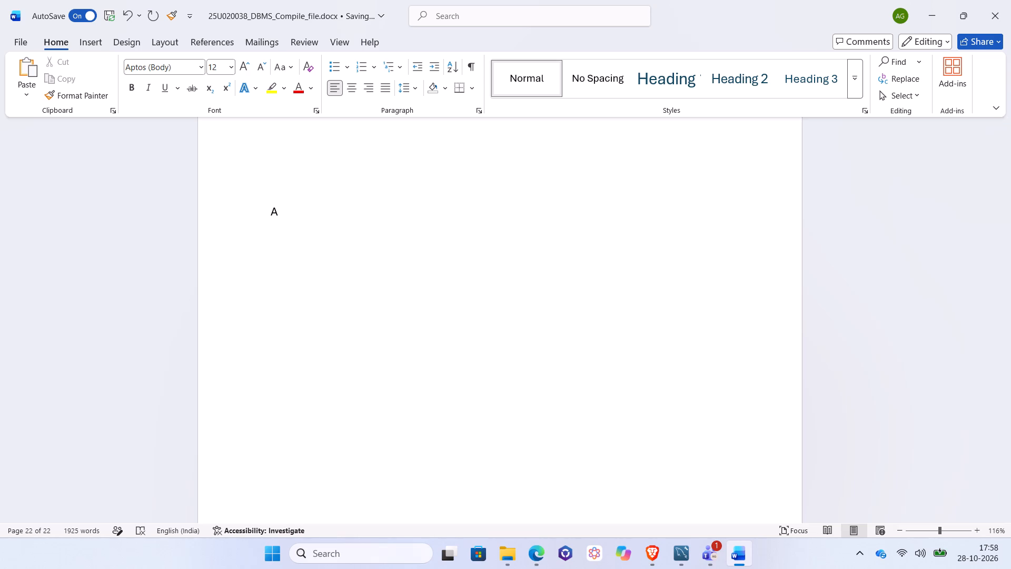
pyautogui.press('BackSpace')
pyautogui.press('BackSpace')
pyautogui.press('BackSpace')
pyautogui.press('Return')
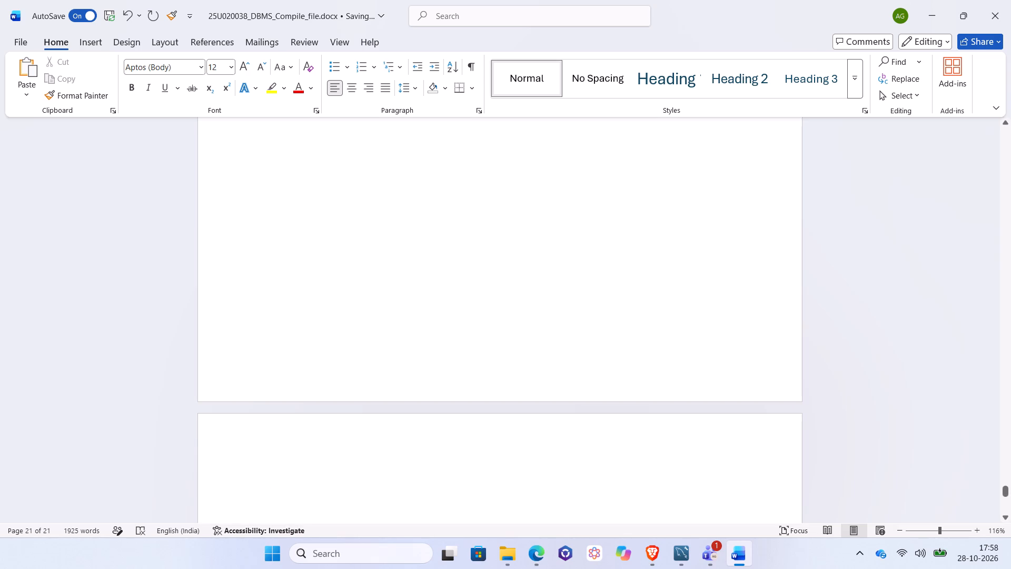
pyautogui.write('ssi')
pyautogui.write('gnmne')
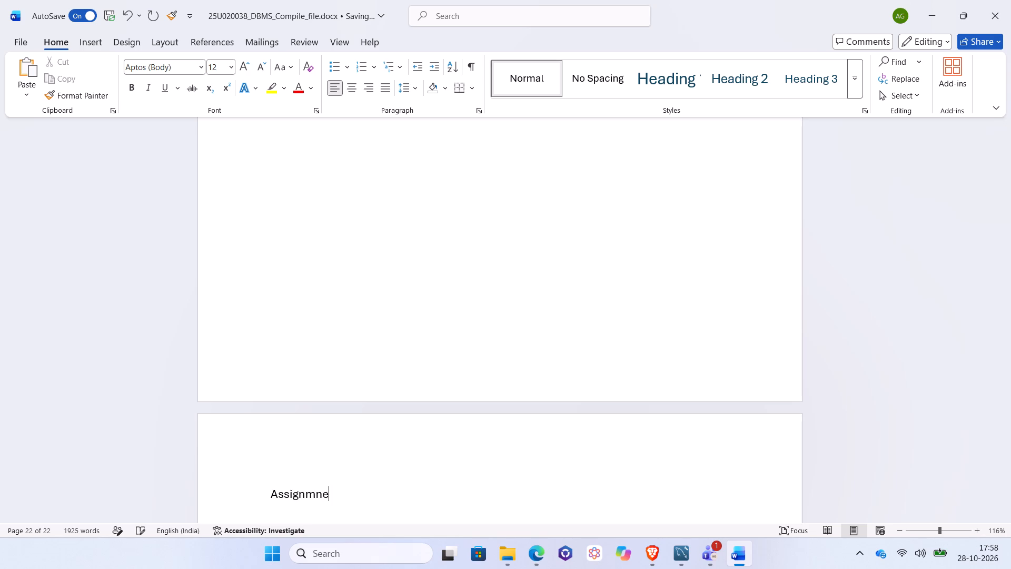
pyautogui.press('BackSpace')
pyautogui.press('BackSpace')
pyautogui.write('ent')
pyautogui.press('space')
pyautogui.write('- 2')
# Apply the Heading 2 style to the "Assignment - 2" line and start a new paragraph below it.
pyautogui.moveTo(270, 488); pyautogui.dragTo(272, 488)
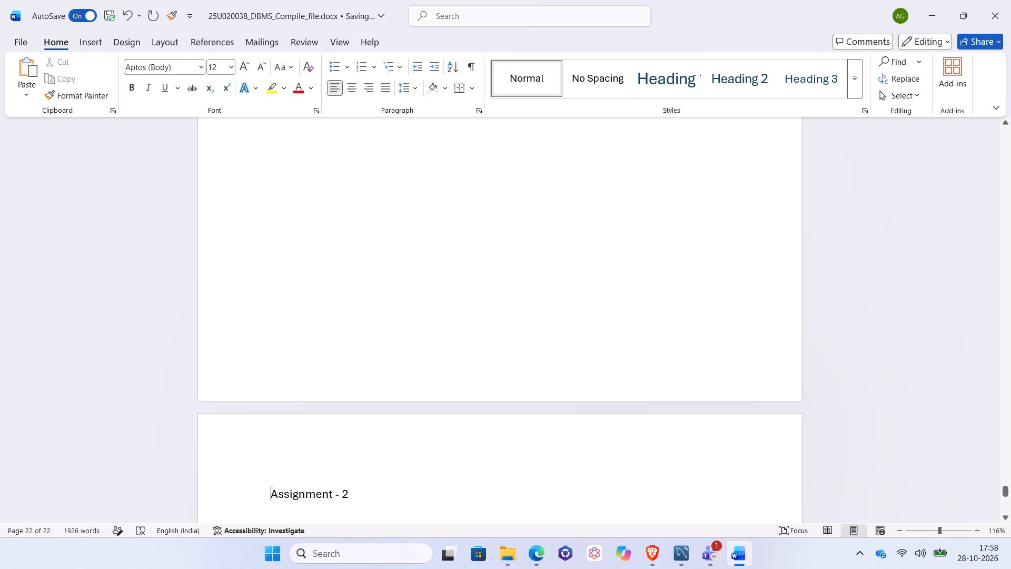
pyautogui.moveTo(272, 488); pyautogui.dragTo(368, 489)
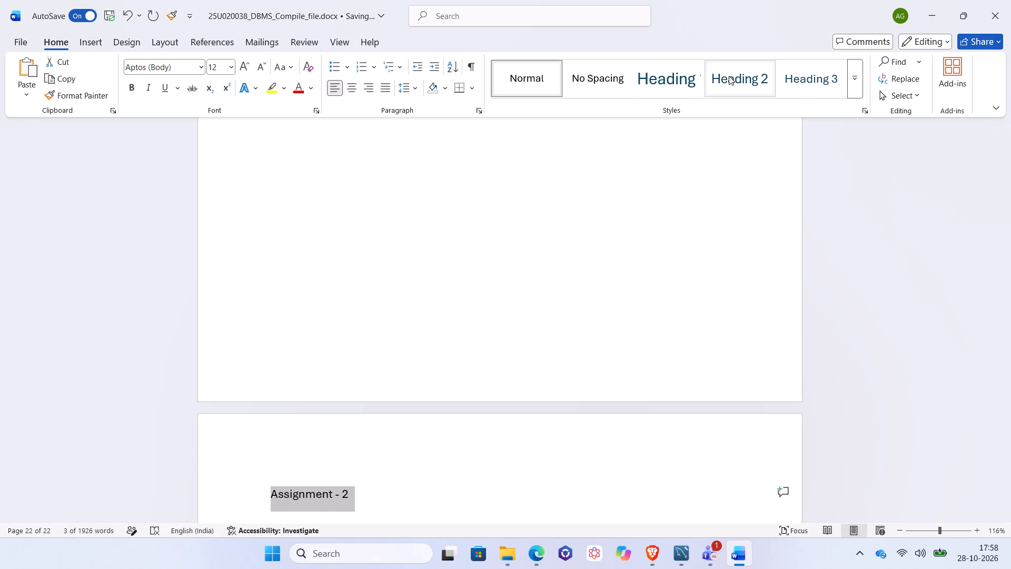
pyautogui.click(729, 76)
pyautogui.scroll(-1, 606, 301)
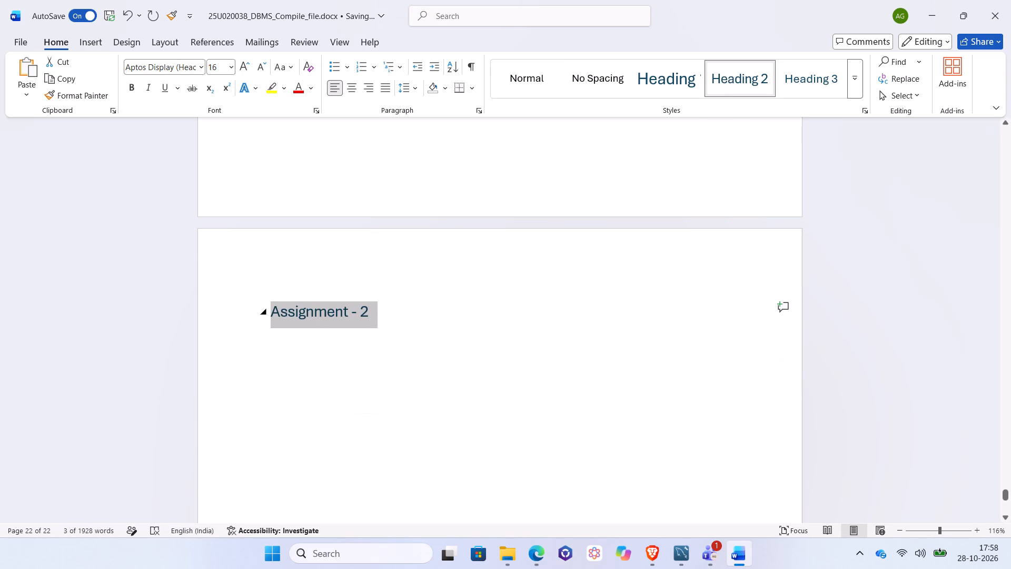
pyautogui.click(442, 321)
pyautogui.press('Return')
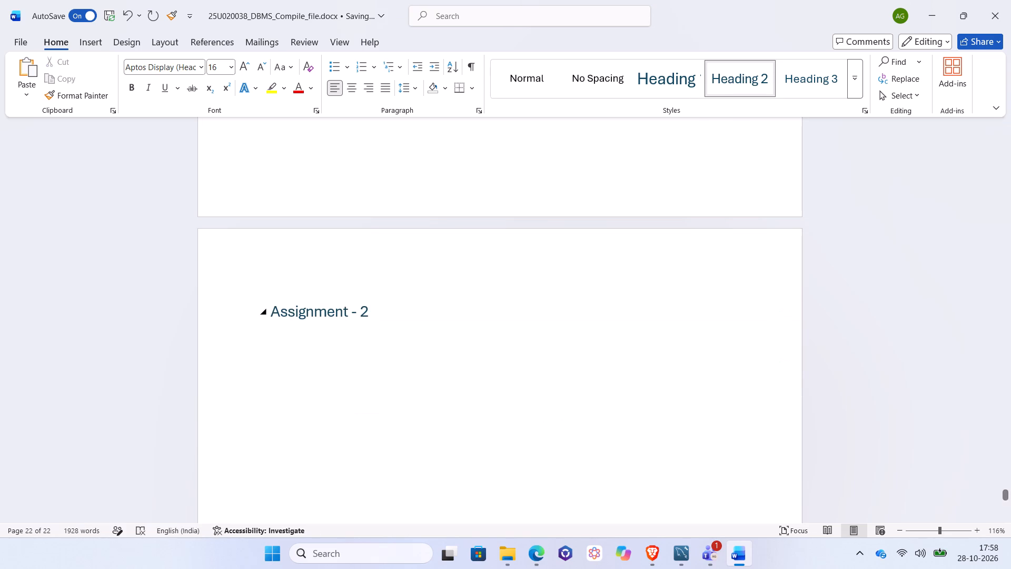
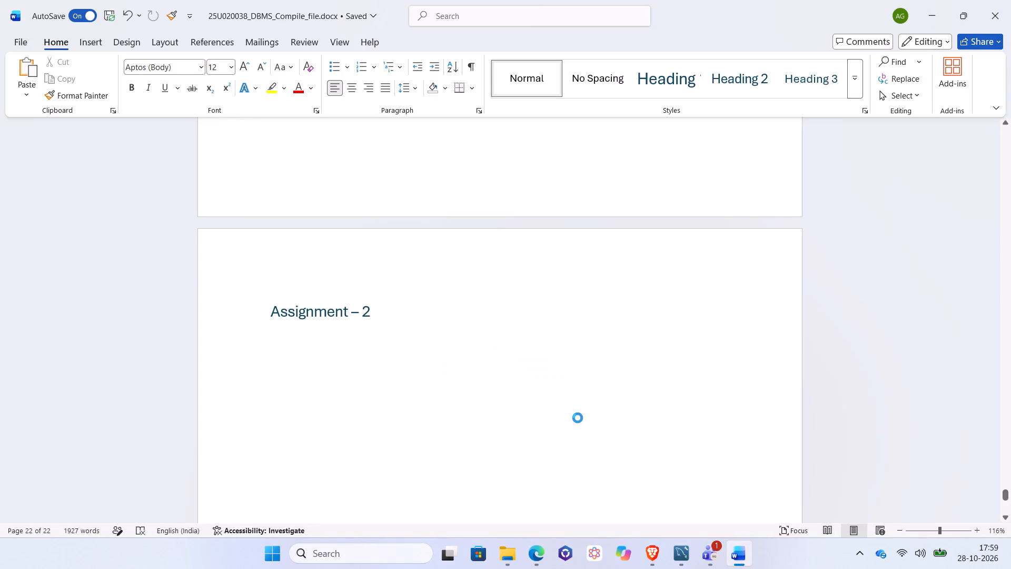
# Cut the pasted cover content below the "Assignment – 2" heading, from the institute title and logo through the "University database using SQL" line.
pyautogui.scroll(4, 578, 418)
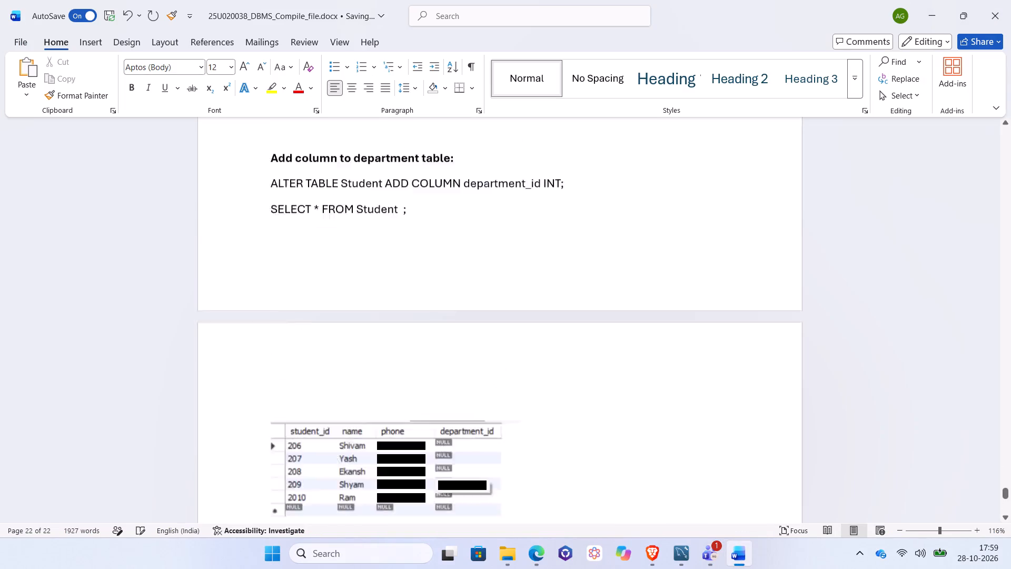
pyautogui.scroll(9, 578, 418)
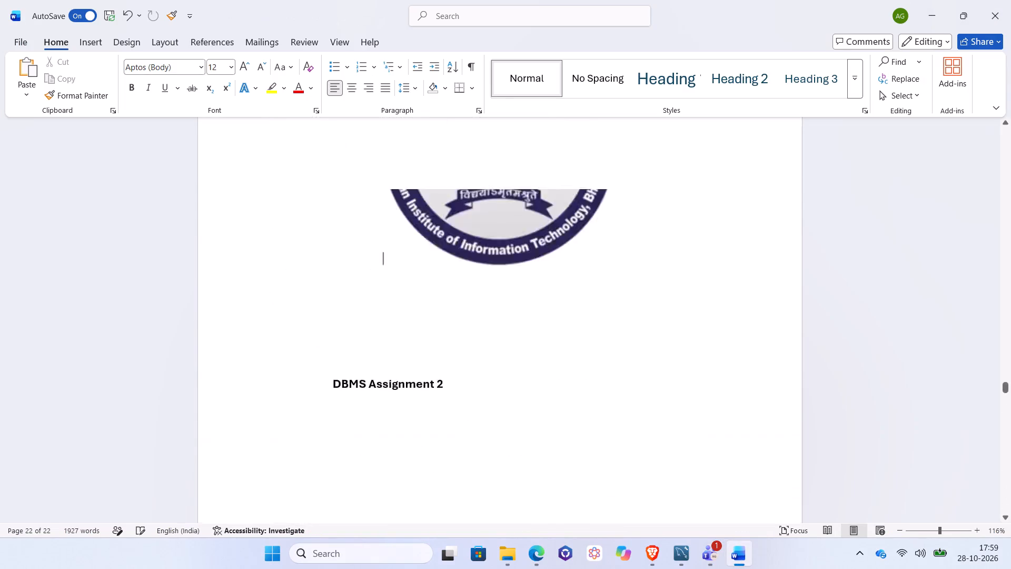
pyautogui.scroll(1, 578, 418)
pyautogui.scroll(-2, 578, 418)
pyautogui.scroll(1, 578, 418)
pyautogui.scroll(-1, 578, 418)
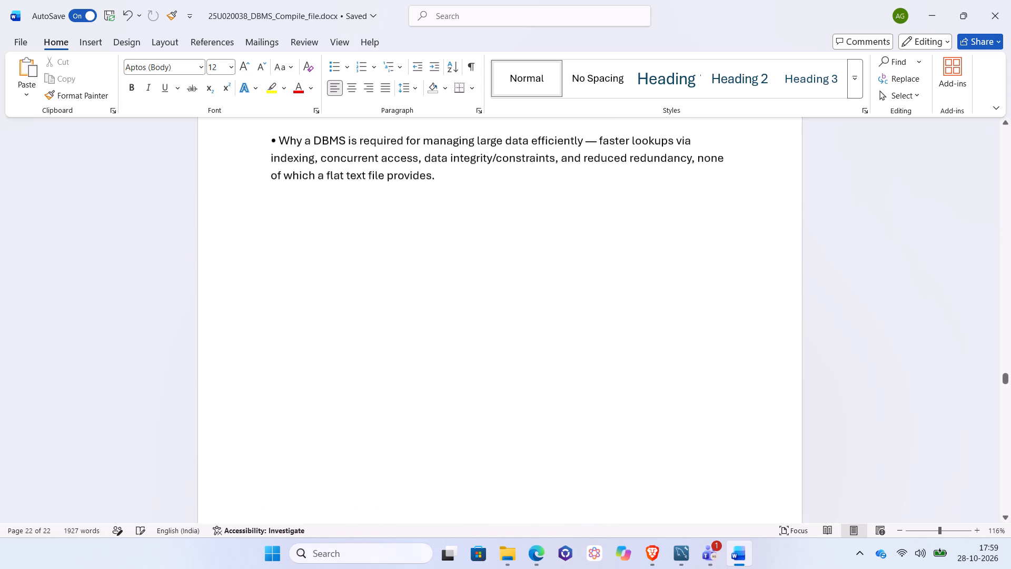
pyautogui.scroll(-2, 578, 418)
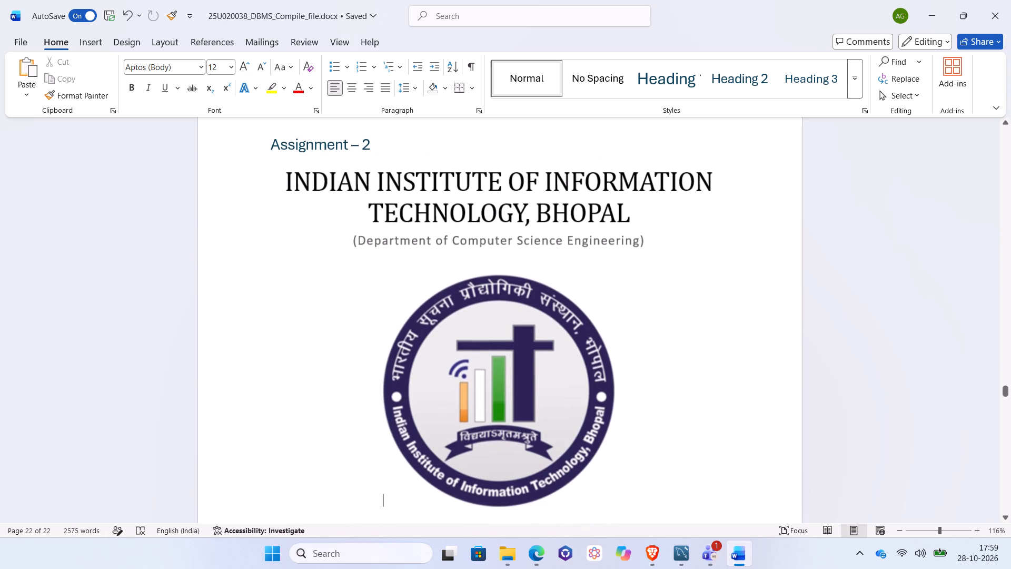
pyautogui.hscroll(1, 554, 385)
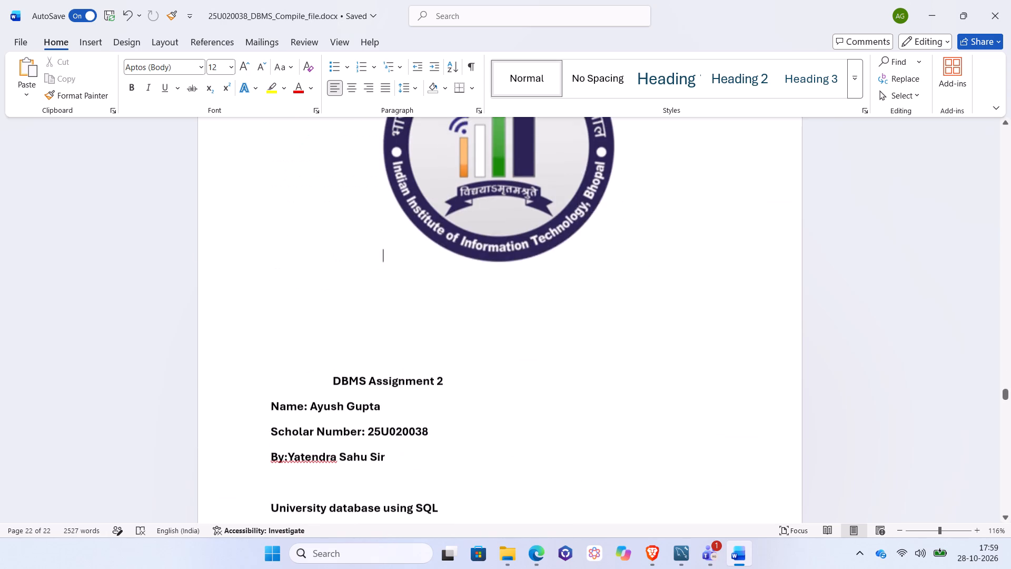
pyautogui.scroll(1, 554, 385)
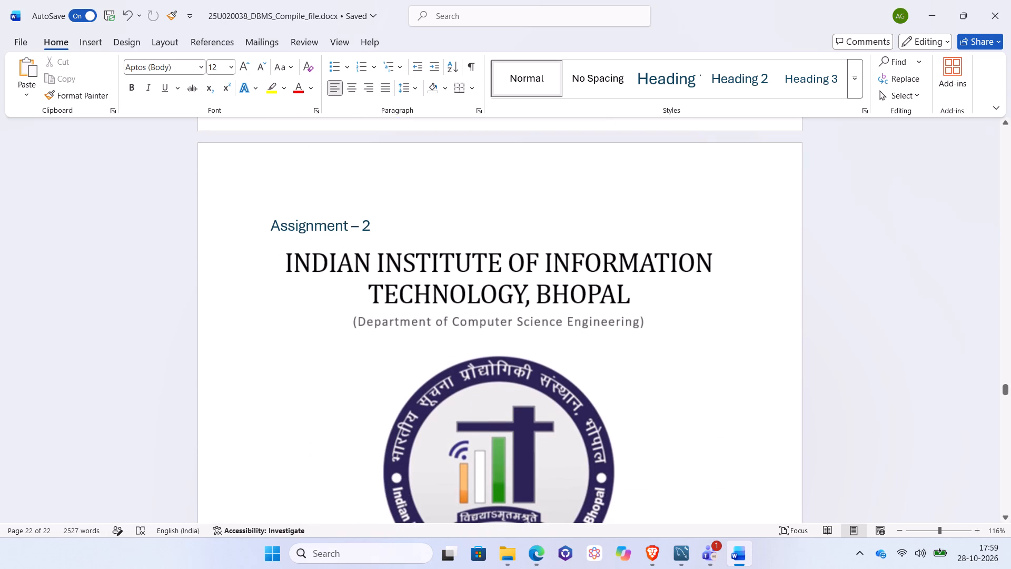
pyautogui.moveTo(270, 251); pyautogui.dragTo(329, 432)
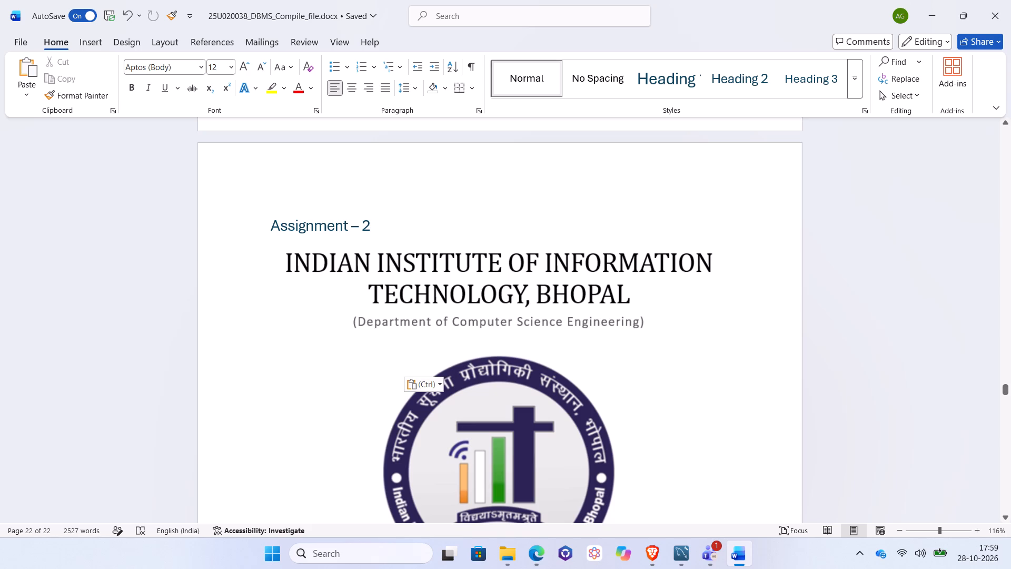
pyautogui.moveTo(329, 432); pyautogui.dragTo(442, 514)
pyautogui.moveTo(442, 514); pyautogui.dragTo(449, 517)
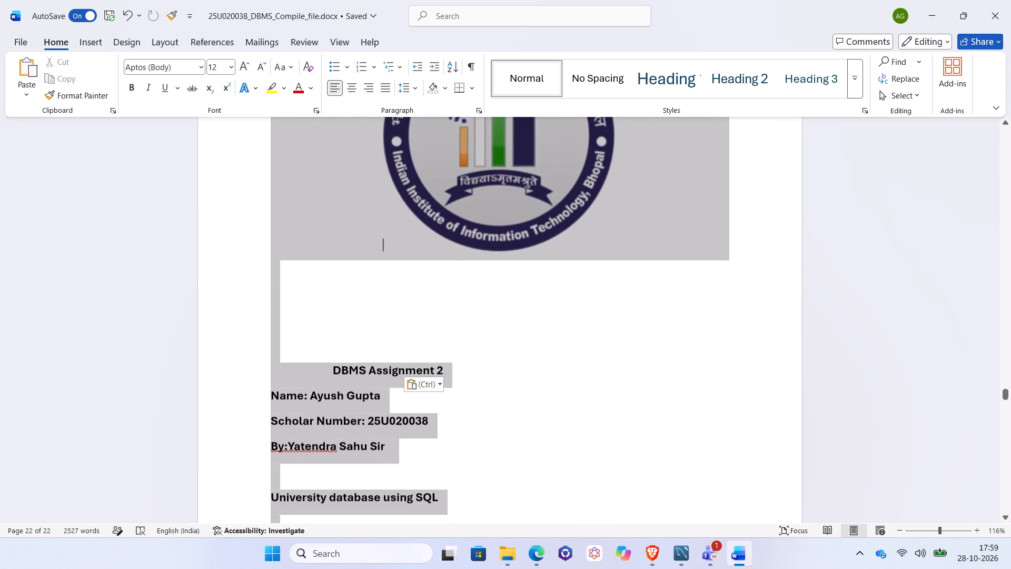
pyautogui.moveTo(449, 517); pyautogui.dragTo(456, 486)
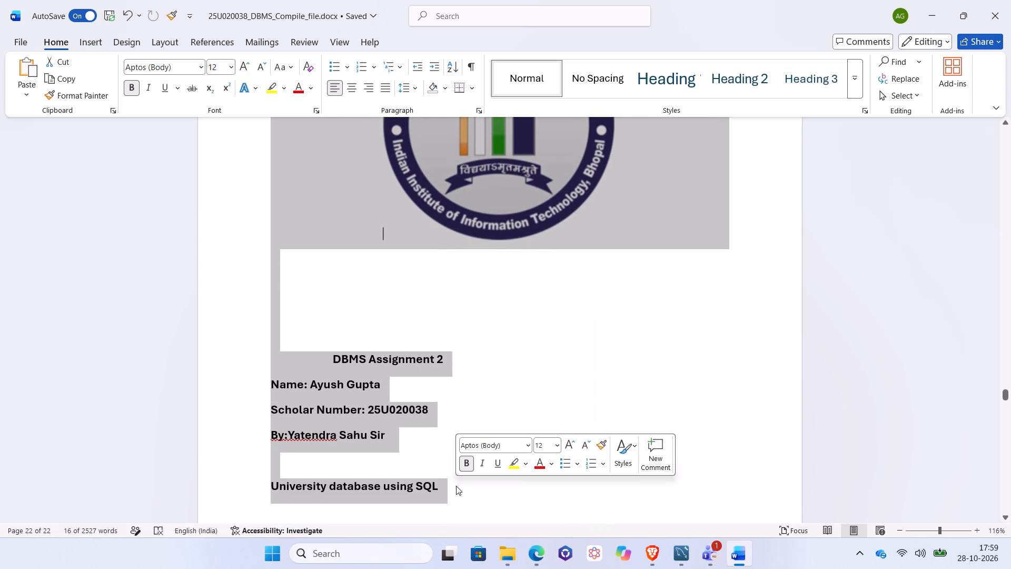
pyautogui.hotkey('ctrl', 'x')
pyautogui.scroll(1, 456, 486)
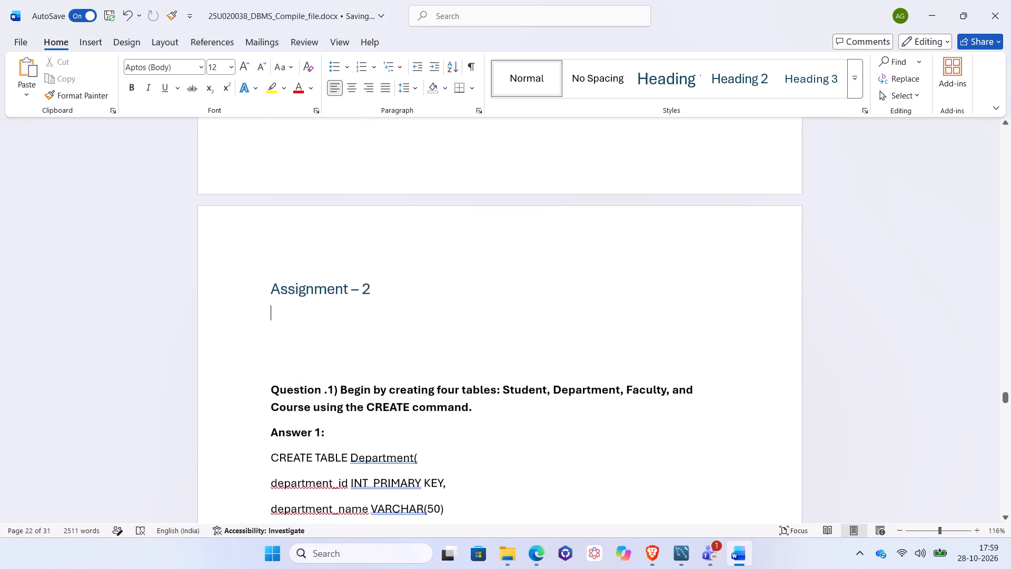
pyautogui.scroll(1, 456, 486)
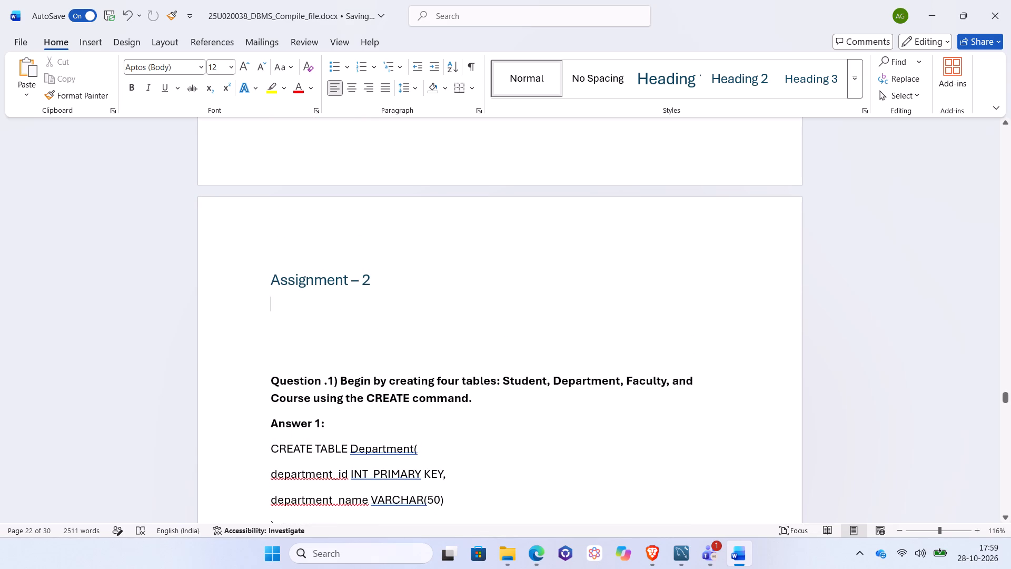
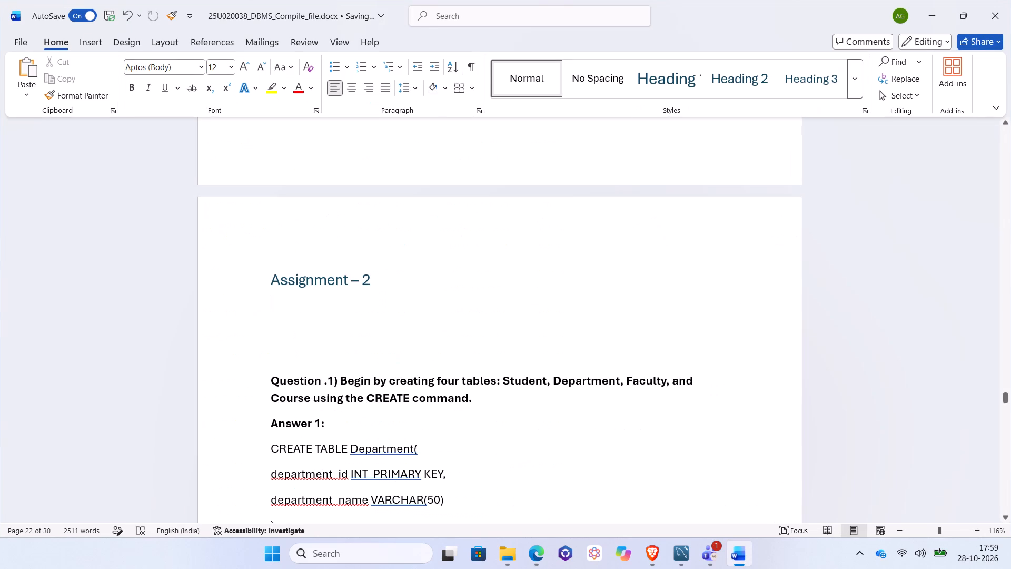
# Enter the title line "University database using sql" directly below the "Assignment – 2" heading.
pyautogui.press('u')
pyautogui.write('niversity database')
pyautogui.press('space')
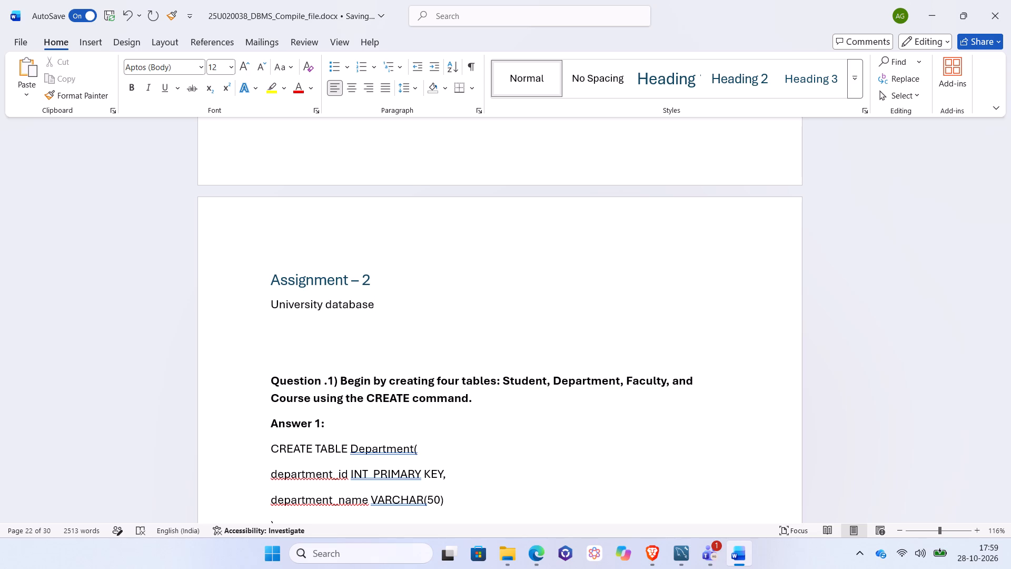
pyautogui.write('using q')
pyautogui.press('=')
pyautogui.press('BackSpace')
pyautogui.press('BackSpace')
pyautogui.write('sql')
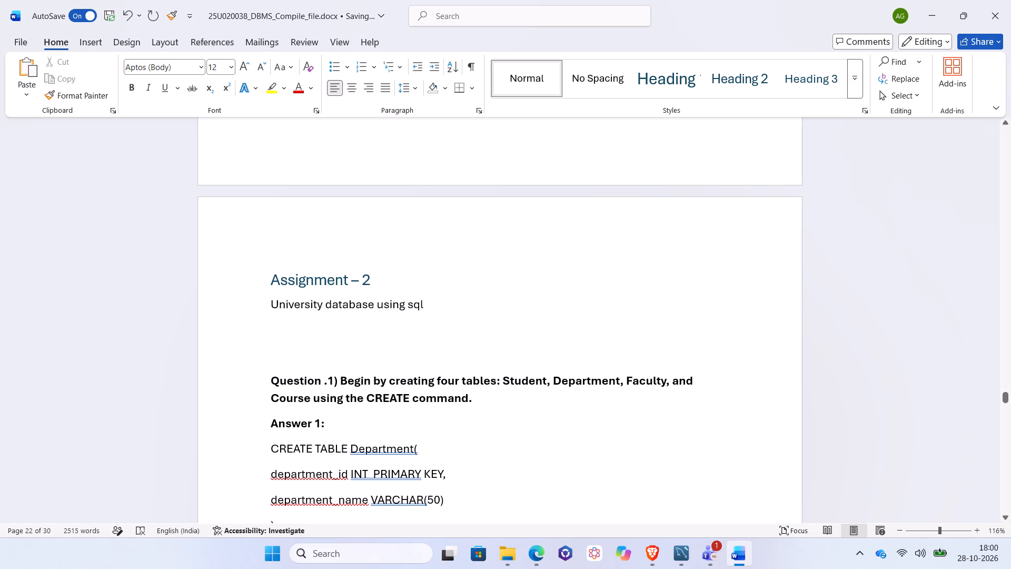
# Apply the Heading 2 style to the "University database using sql" line.
pyautogui.moveTo(269, 303); pyautogui.dragTo(428, 306)
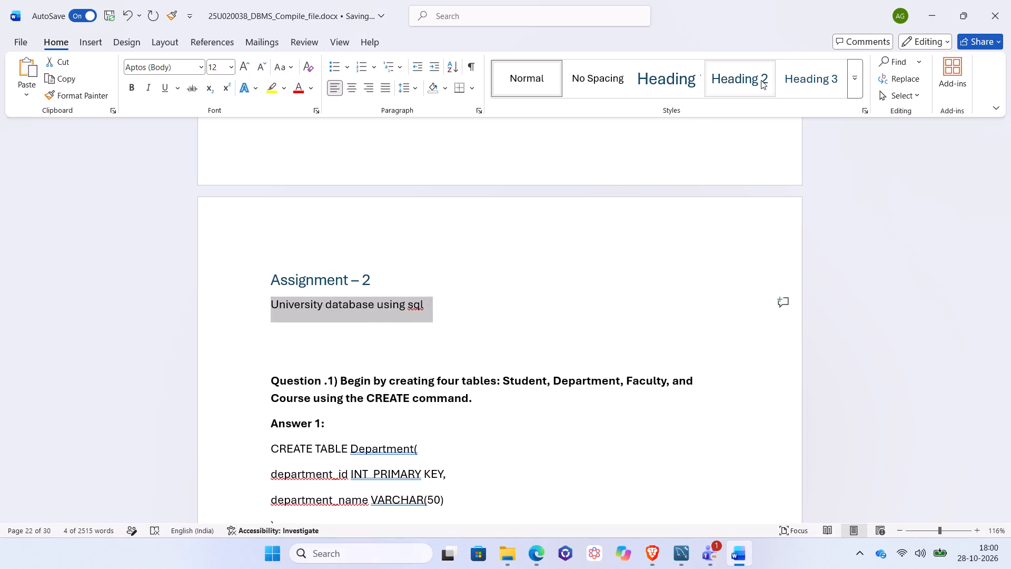
pyautogui.click(761, 80)
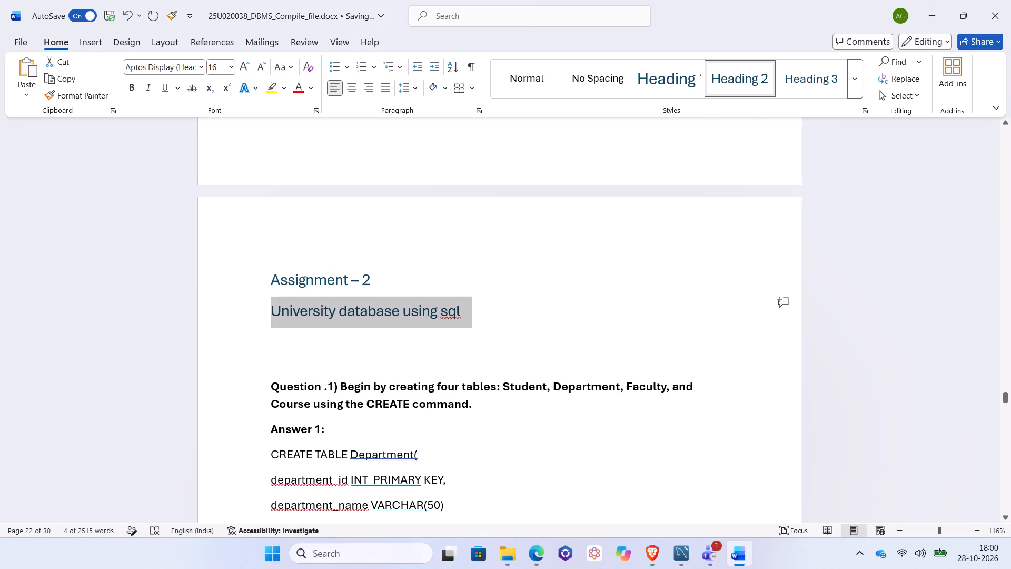
pyautogui.click(345, 340)
# Add blank lines after the final "SELECT* FROM Student ;" at the document's end until a new page starts.
pyautogui.scroll(-9, 374, 360)
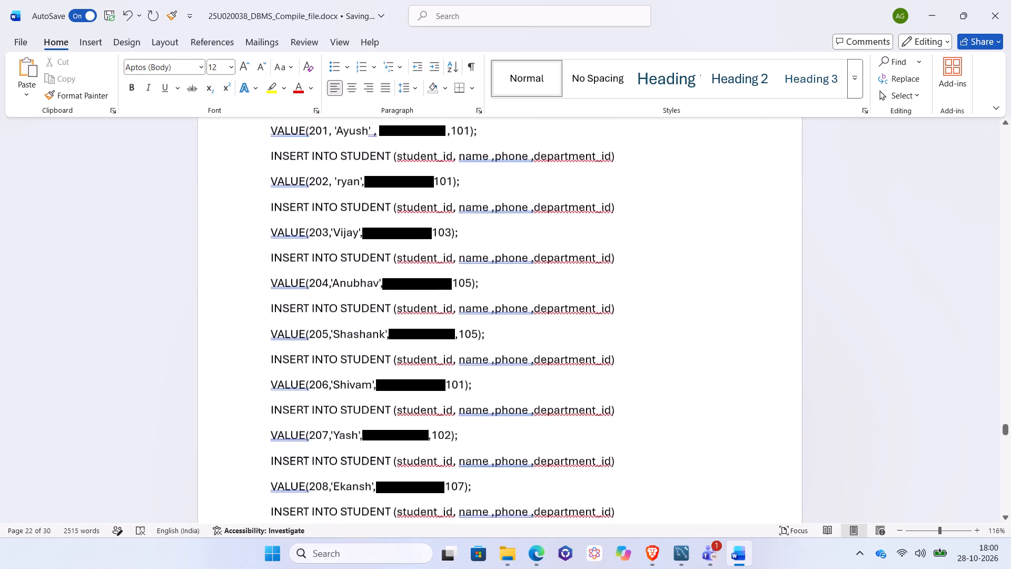
pyautogui.scroll(-5, 374, 360)
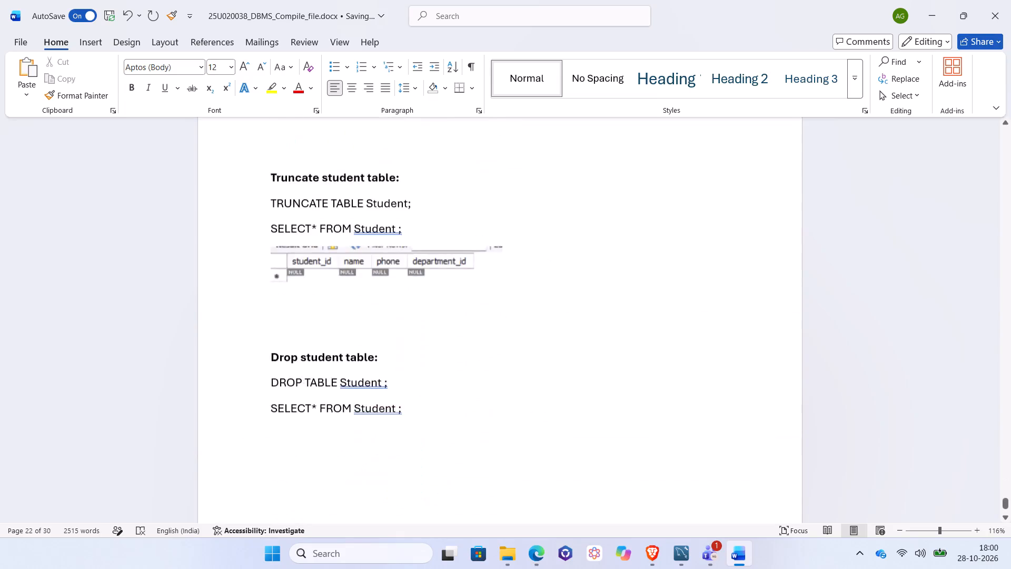
pyautogui.scroll(-5, 374, 360)
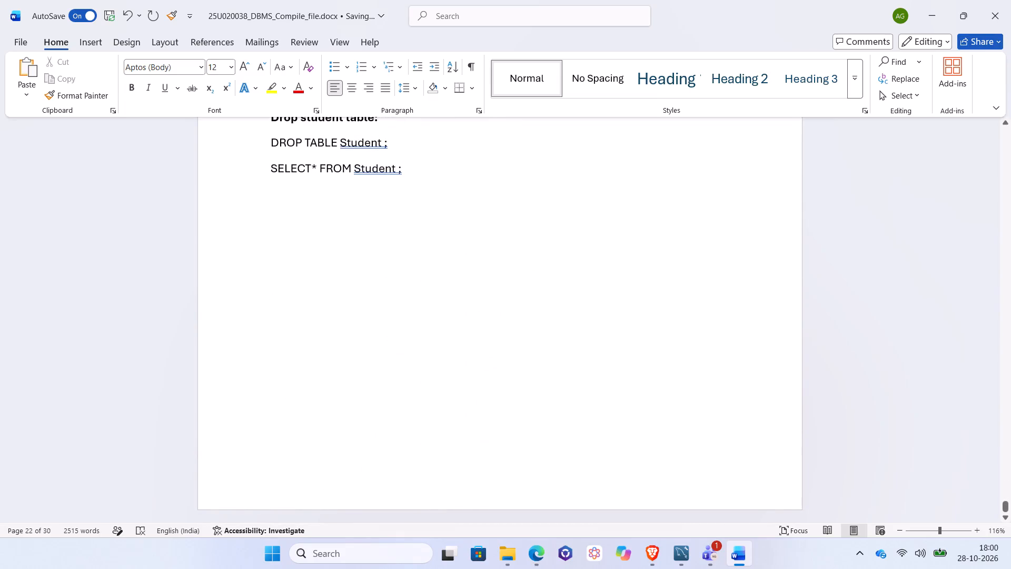
pyautogui.scroll(-2, 374, 360)
pyautogui.click(419, 171)
pyautogui.press('Return')
pyautogui.press('Return')
pyautogui.press('Return')
pyautogui.press('Return')
pyautogui.press('Return')
pyautogui.press('Return')
pyautogui.press('Return')
pyautogui.press('Return')
pyautogui.press('Return')
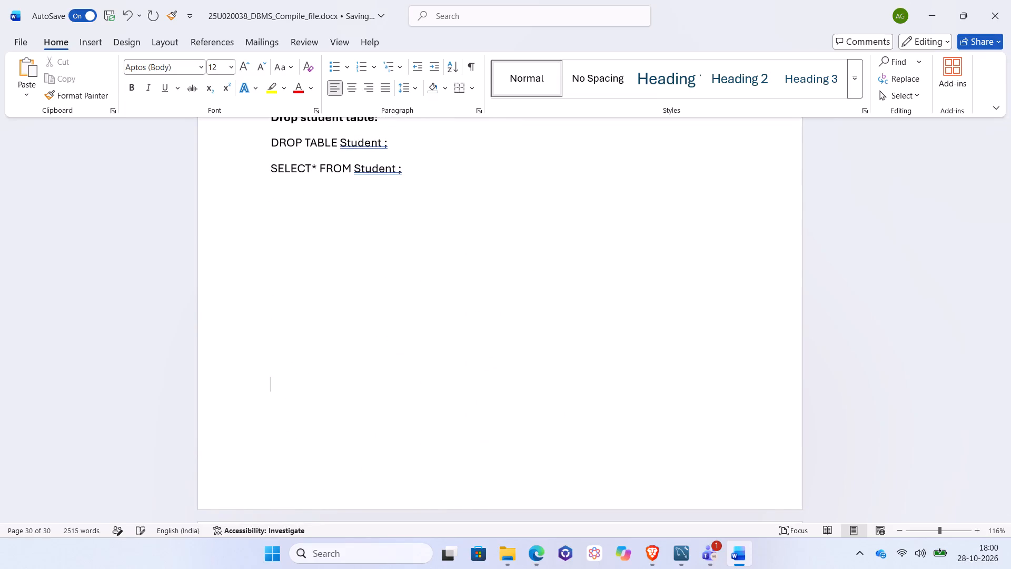
pyautogui.press('Return')
pyautogui.press('Return')
# Enter the title "Assignment - 3" at the top of the new last page.
pyautogui.scroll(-1, 419, 171)
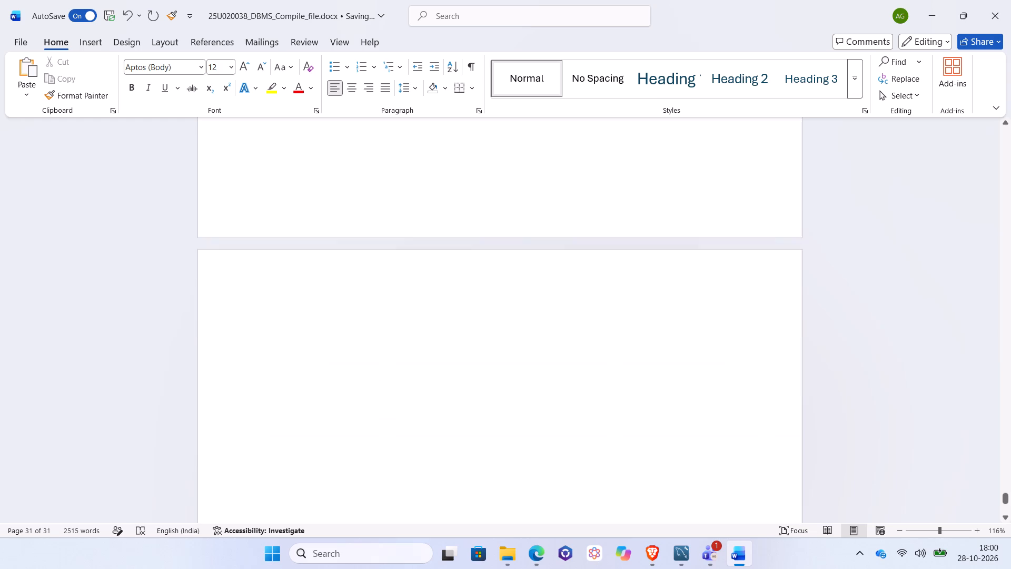
pyautogui.scroll(-1, 419, 171)
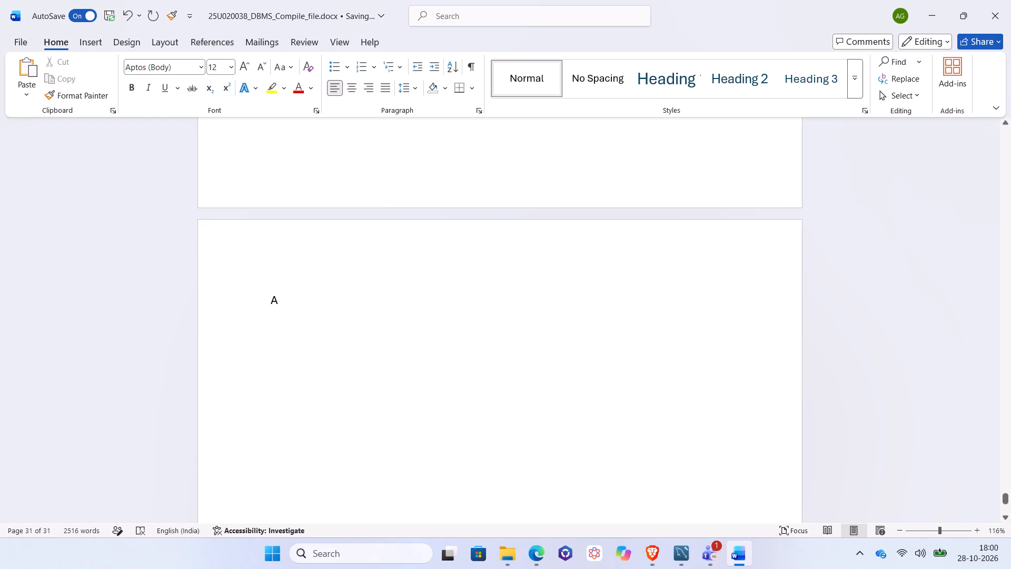
pyautogui.write('ssi')
pyautogui.write('gnmnet')
pyautogui.press('space')
pyautogui.press('BackSpace')
pyautogui.press('BackSpace')
pyautogui.press('BackSpace')
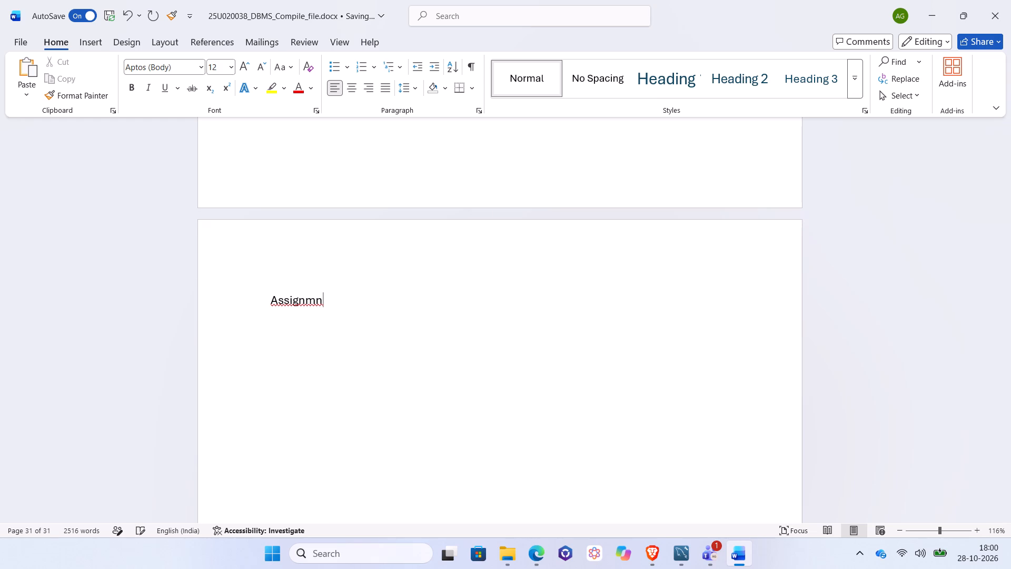
pyautogui.press('BackSpace')
pyautogui.write('ent - 3')
# Format the "Assignment - 3" title as Heading 2 and start a new line below it.
pyautogui.moveTo(269, 296); pyautogui.dragTo(373, 297)
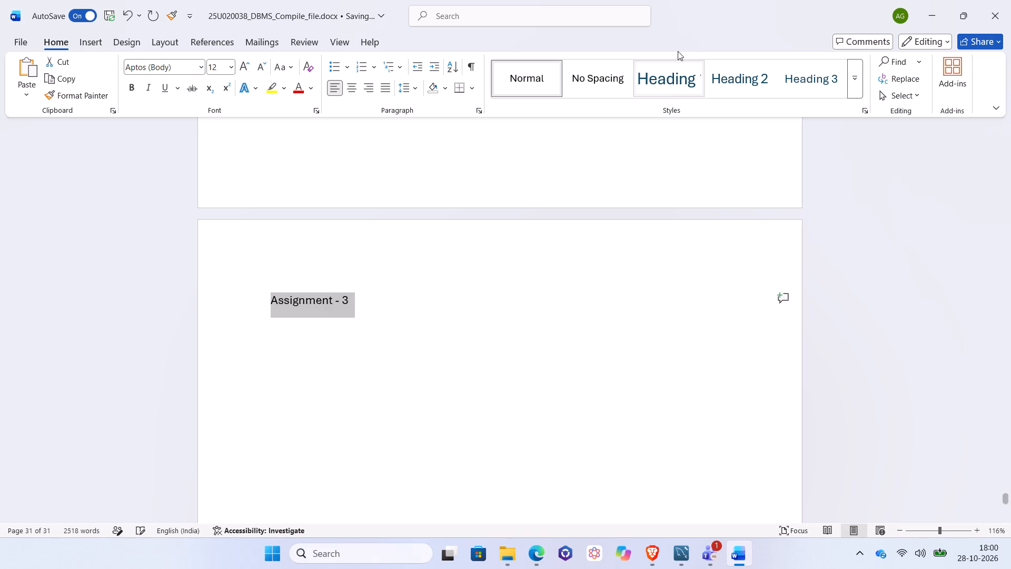
pyautogui.click(744, 73)
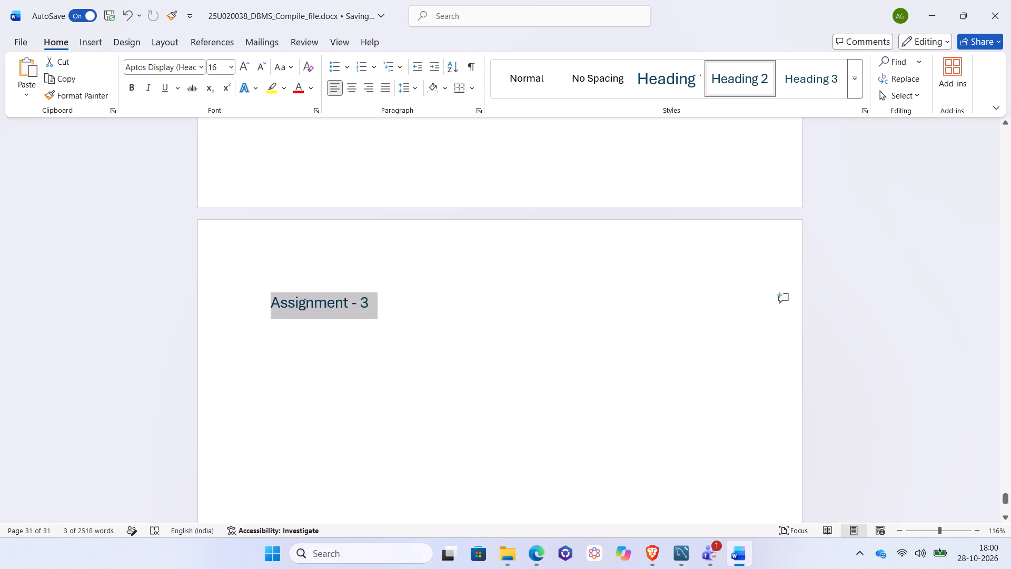
pyautogui.click(431, 294)
pyautogui.press('Return')
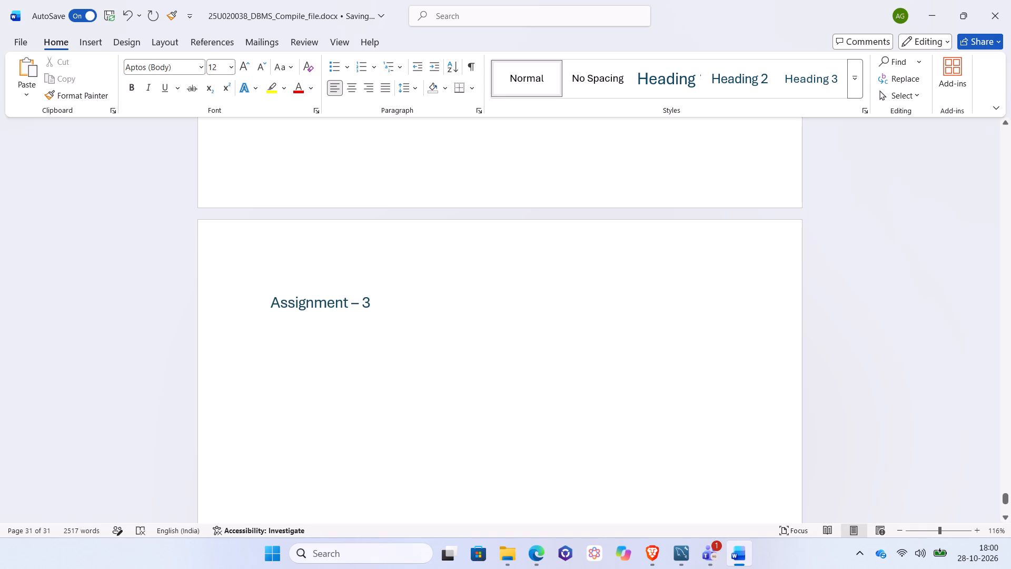
# Minimize the compile document and the OneDrive folder window to reach the desktop.
pyautogui.click(932, 8)
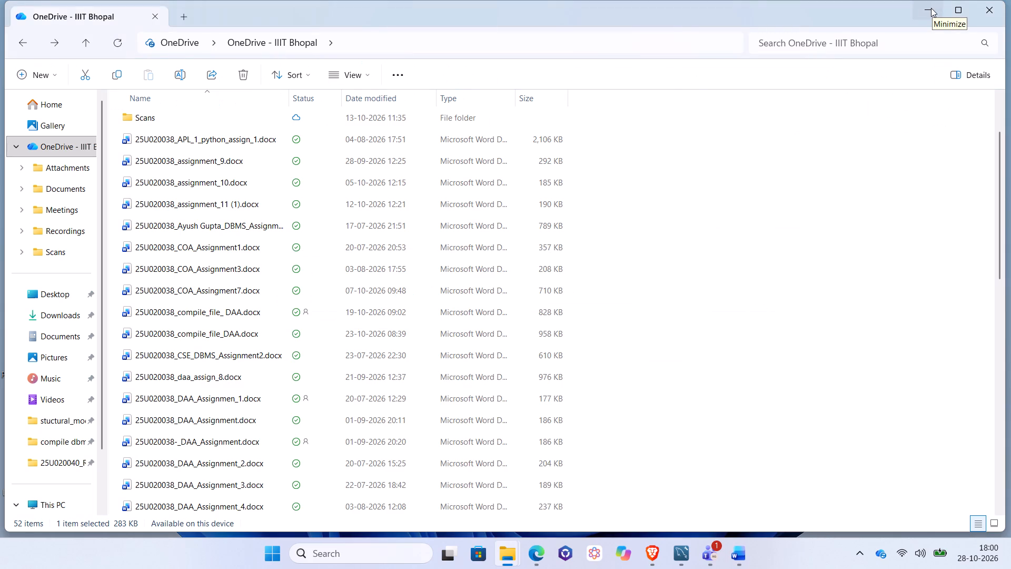
pyautogui.click(931, 8)
pyautogui.tripleClick(931, 8)
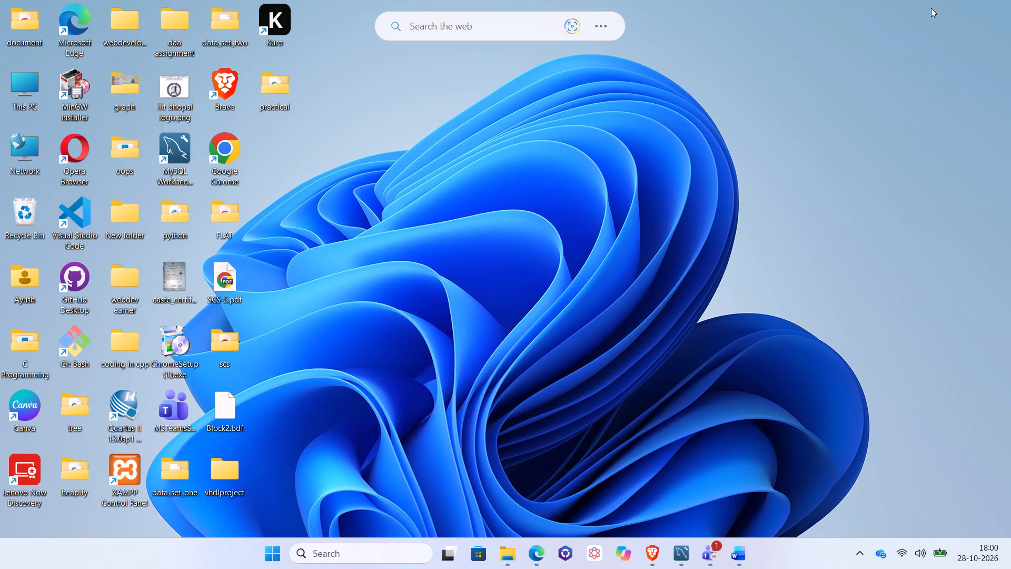